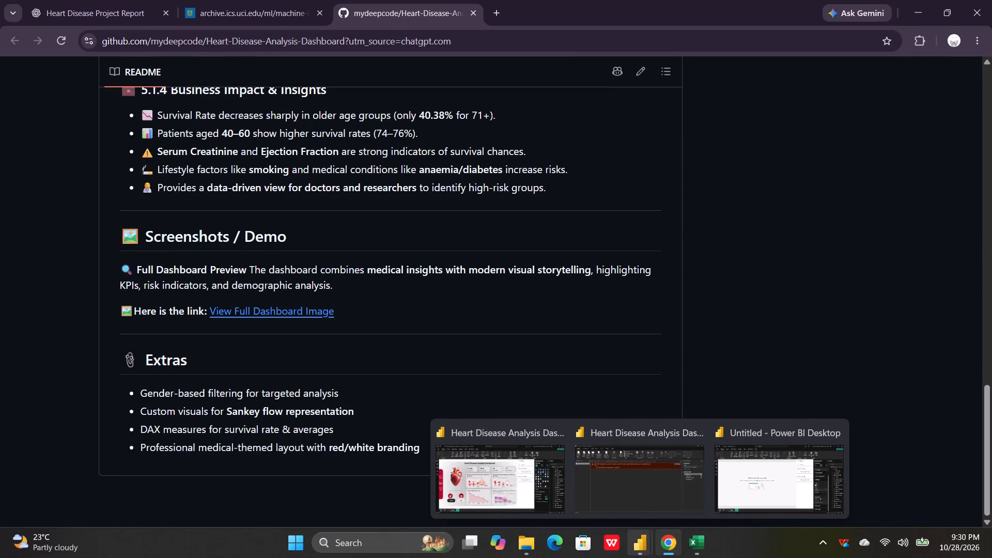
# Switch to the Heart Disease Analysis Dashboard in Power BI Desktop and set the Average Serum Creatinine chart's height to 220.
pyautogui.click(518, 482)
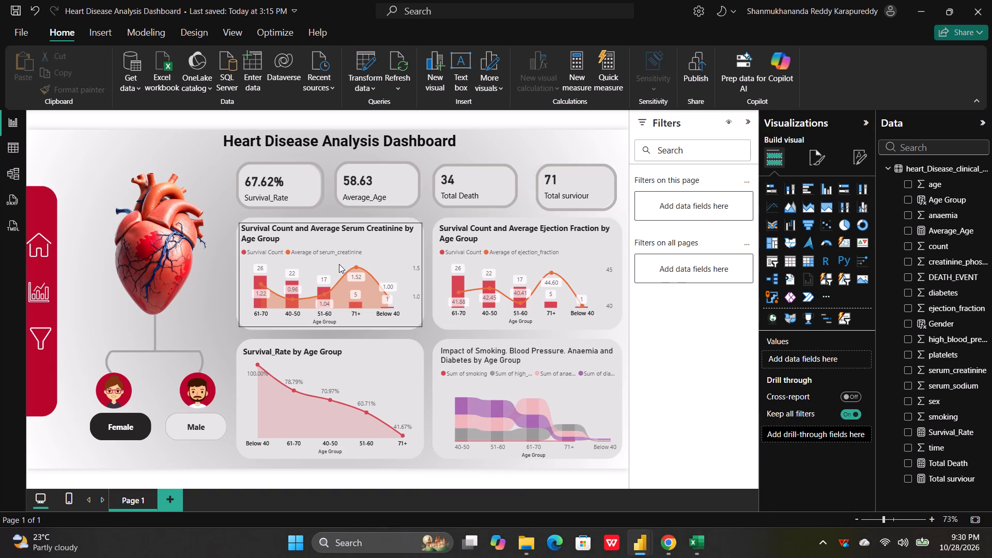
pyautogui.click(368, 242)
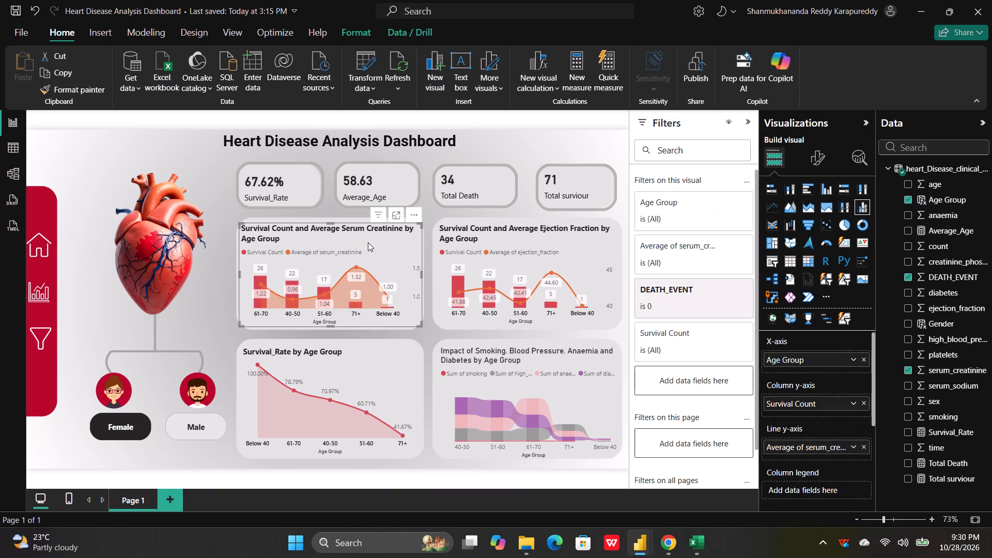
pyautogui.click(808, 164)
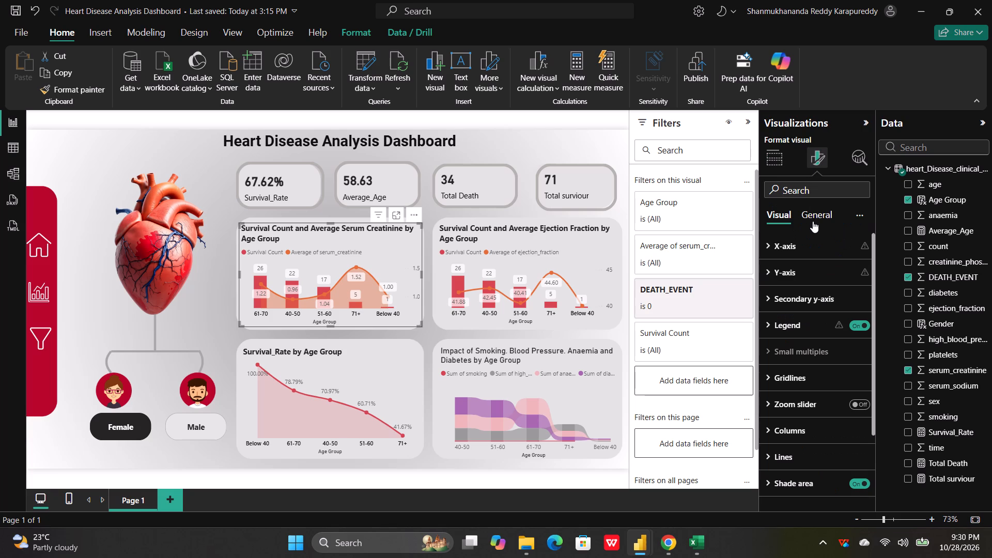
pyautogui.click(859, 212)
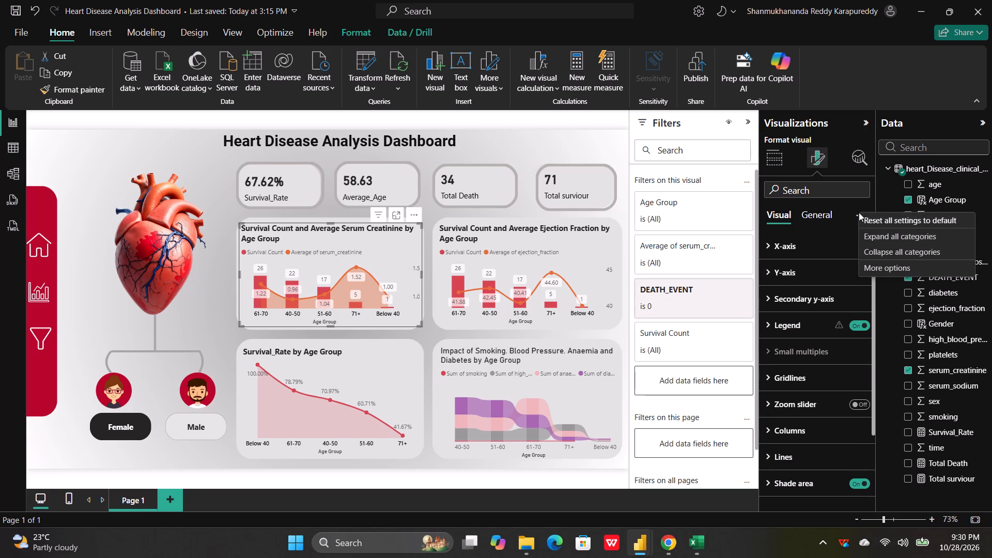
pyautogui.click(822, 218)
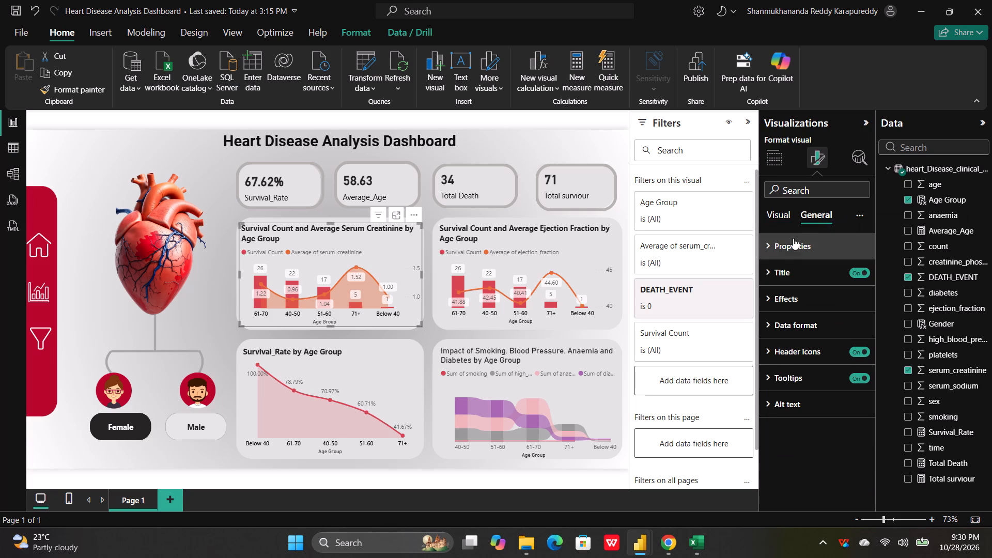
pyautogui.click(782, 243)
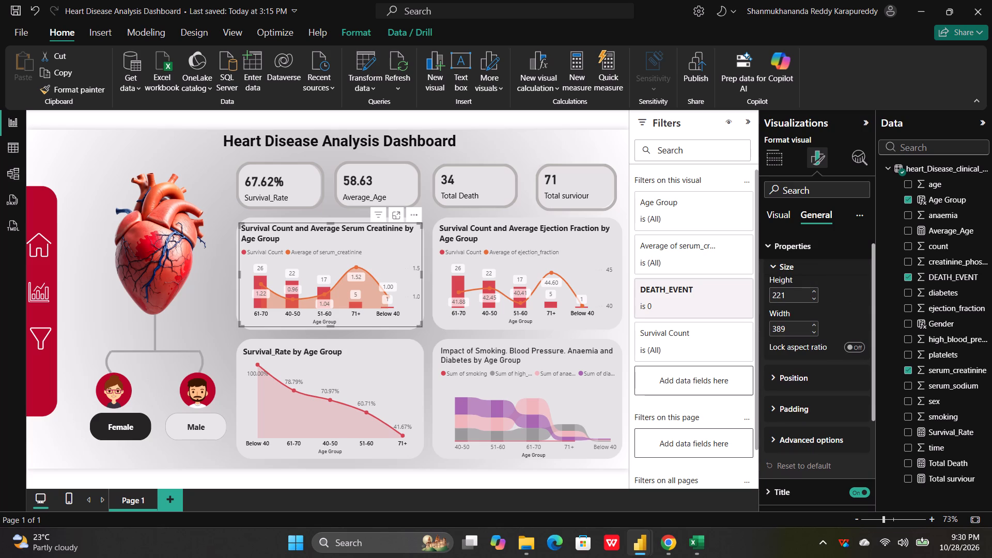
pyautogui.click(792, 293)
pyautogui.click(792, 293)
pyautogui.press('BackSpace')
pyautogui.press('0')
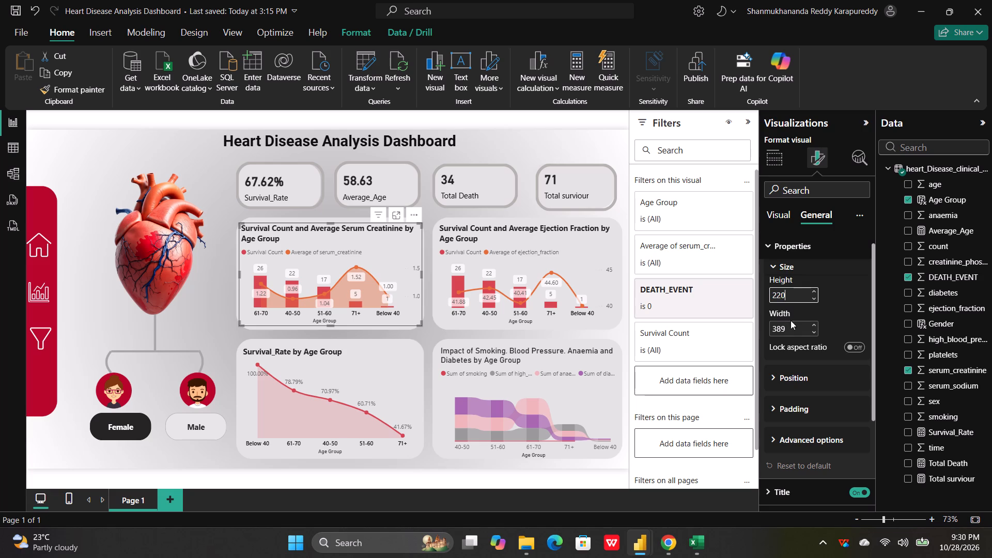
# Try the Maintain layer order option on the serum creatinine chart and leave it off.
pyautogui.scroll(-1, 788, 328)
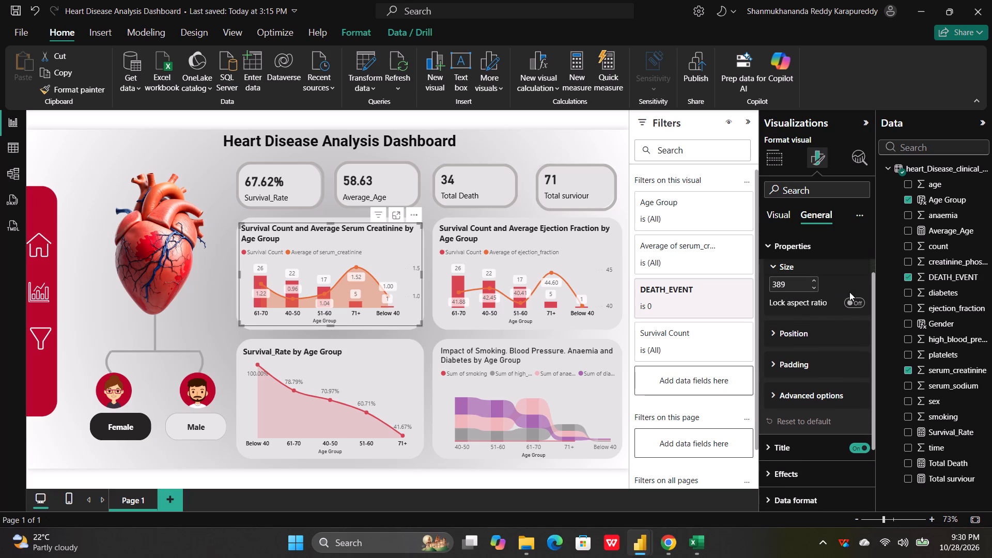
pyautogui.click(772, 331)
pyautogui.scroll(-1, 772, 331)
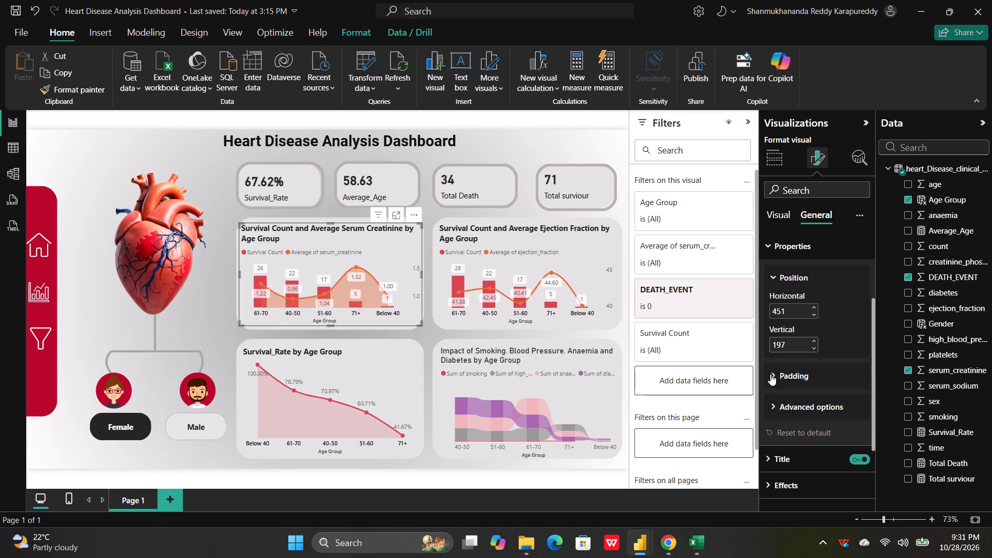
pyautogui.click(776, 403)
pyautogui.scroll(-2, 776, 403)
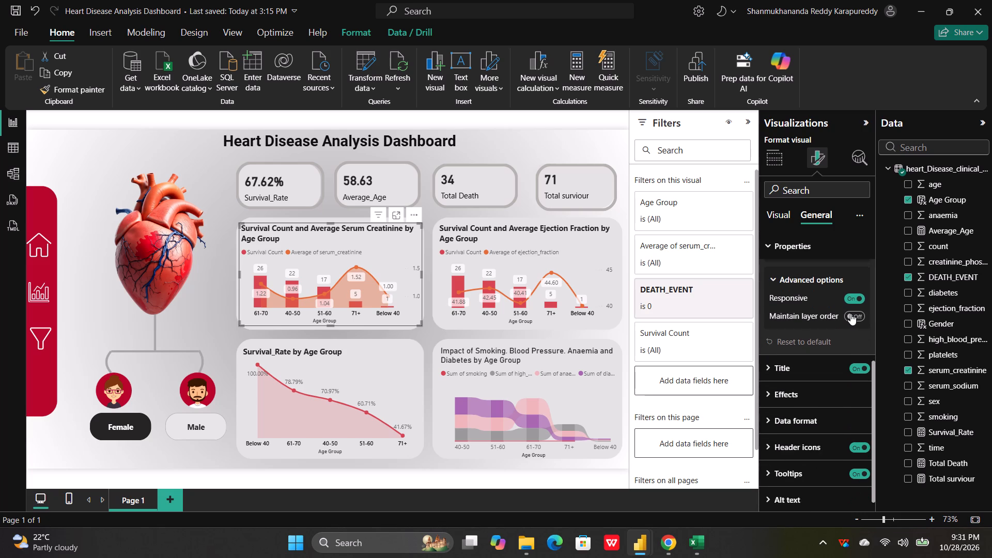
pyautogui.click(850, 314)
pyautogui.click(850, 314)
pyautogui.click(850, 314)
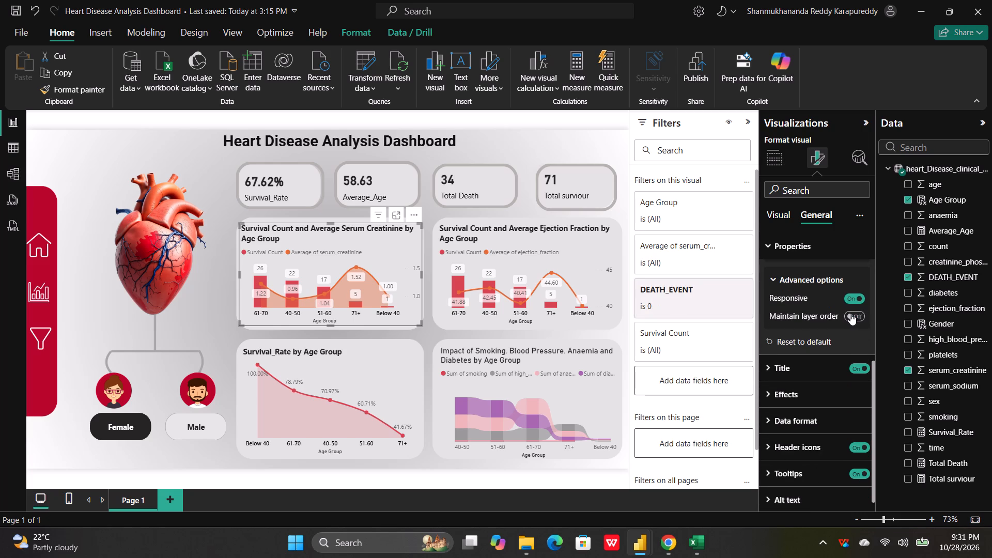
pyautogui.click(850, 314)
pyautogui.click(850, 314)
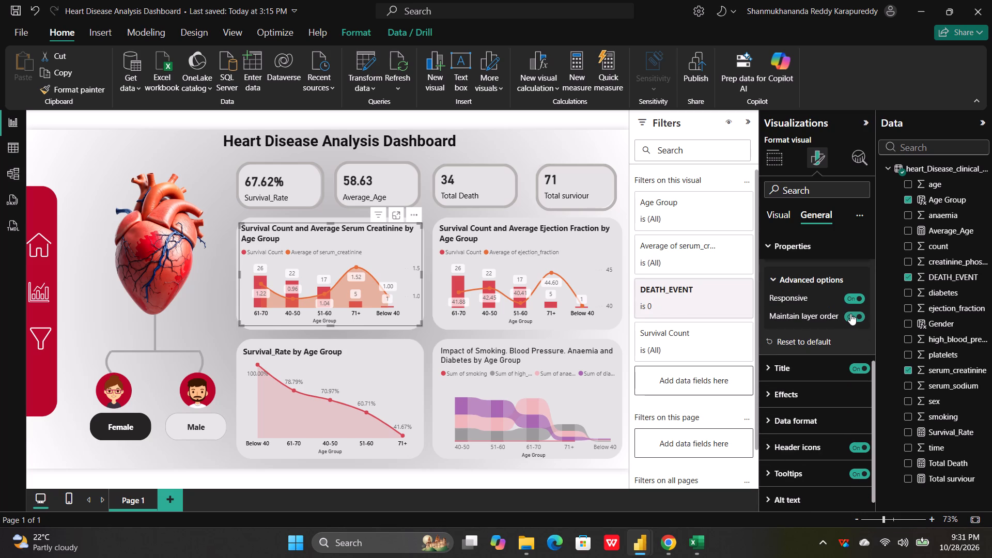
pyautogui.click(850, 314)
# Examine the serum creatinine chart's padding, position and advanced option settings.
pyautogui.click(780, 278)
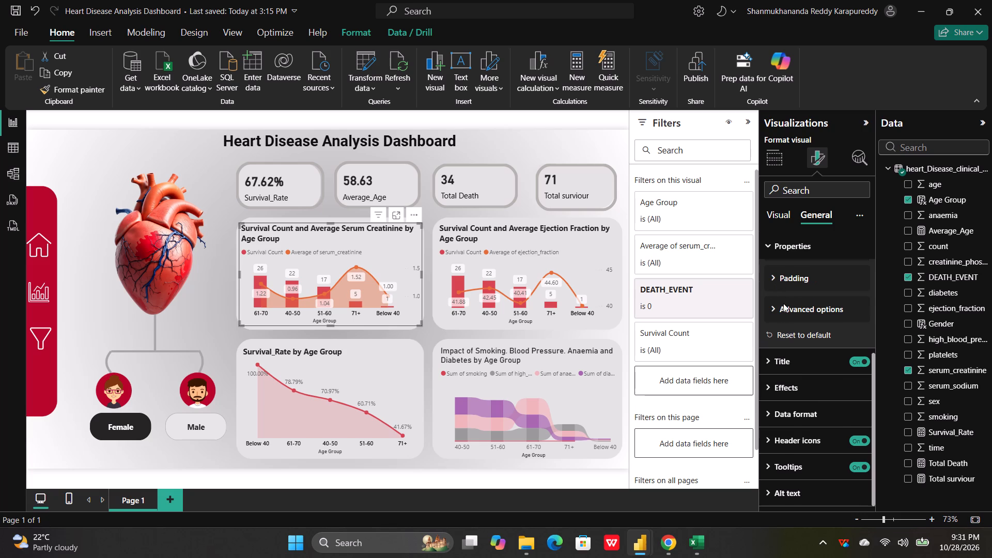
pyautogui.scroll(1, 785, 311)
pyautogui.click(777, 312)
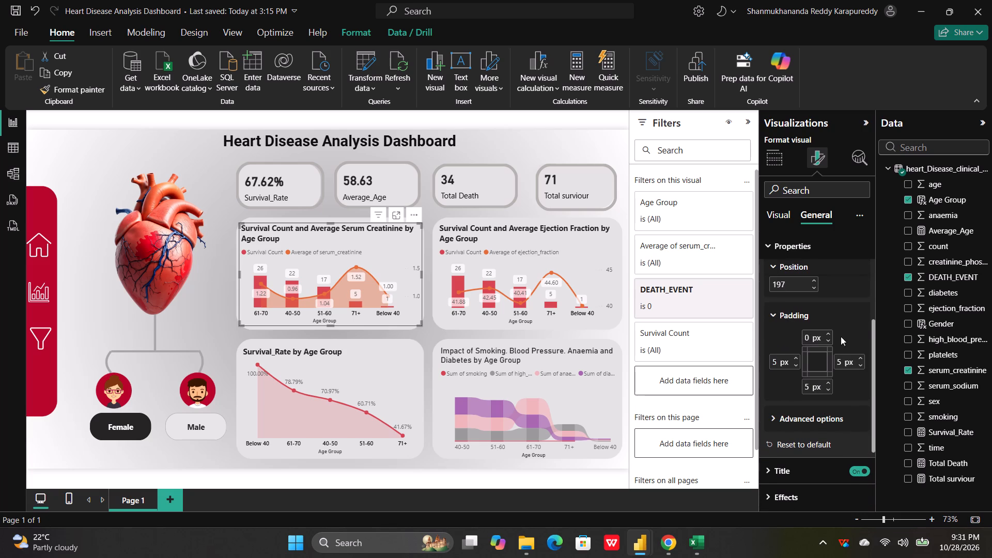
pyautogui.scroll(-1, 847, 333)
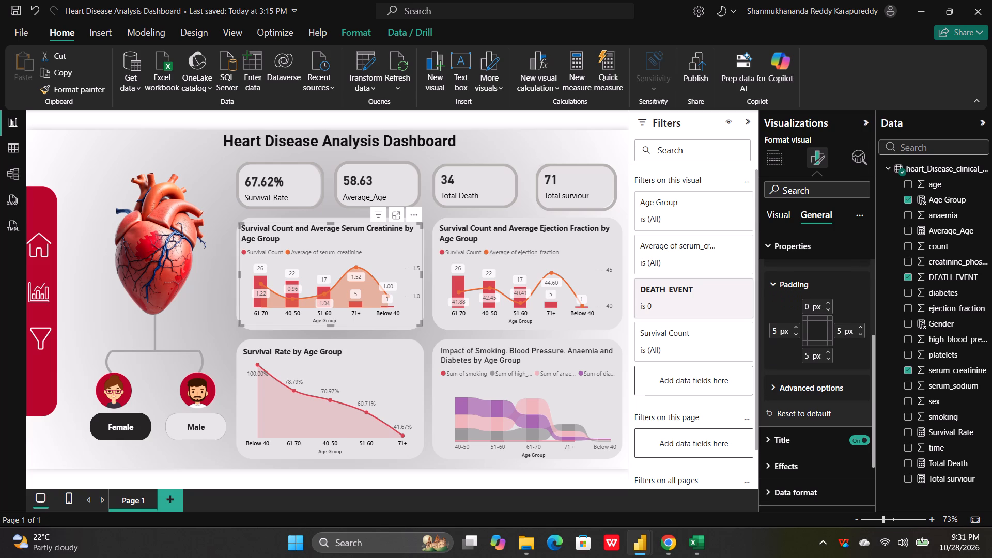
pyautogui.click(826, 318)
pyautogui.click(783, 387)
pyautogui.scroll(-1, 783, 387)
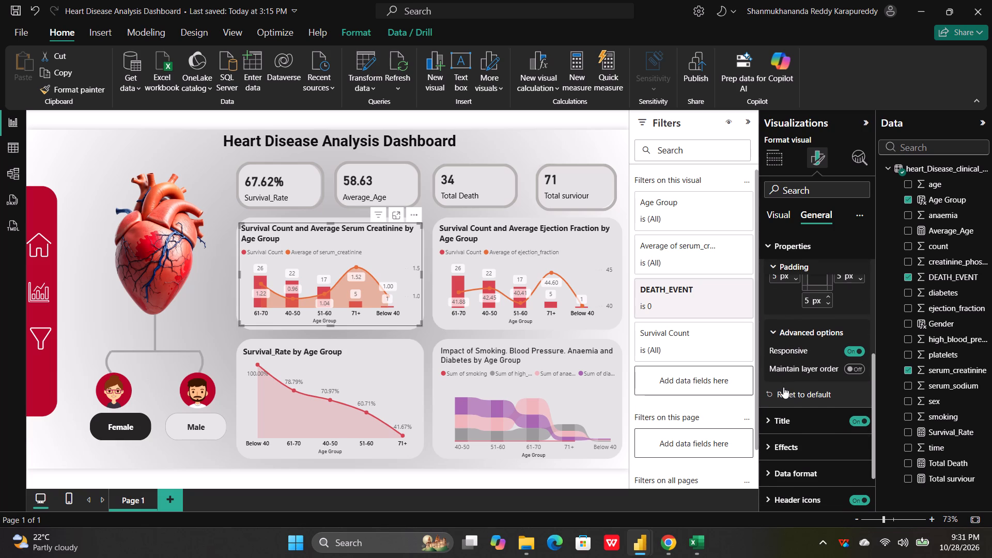
pyautogui.scroll(1, 814, 366)
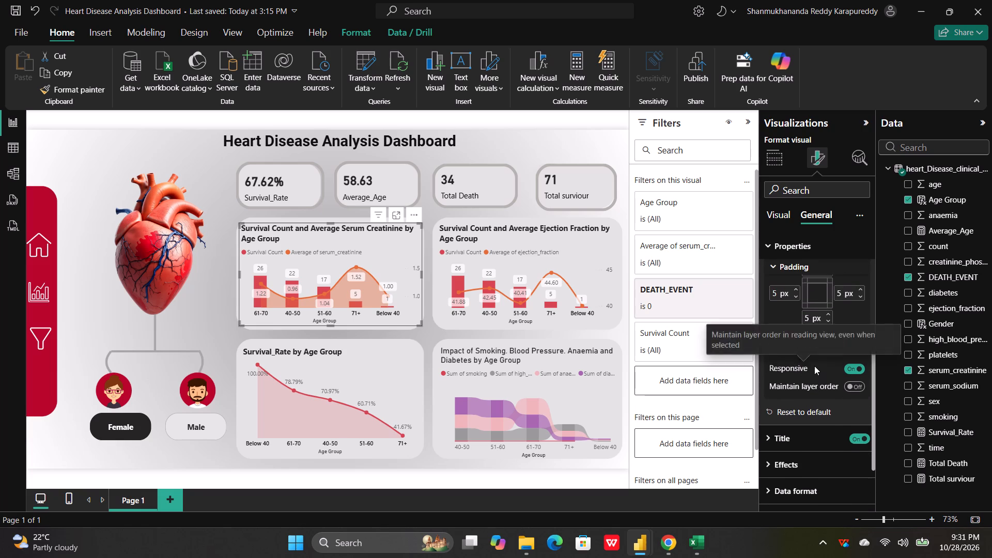
pyautogui.scroll(1, 814, 366)
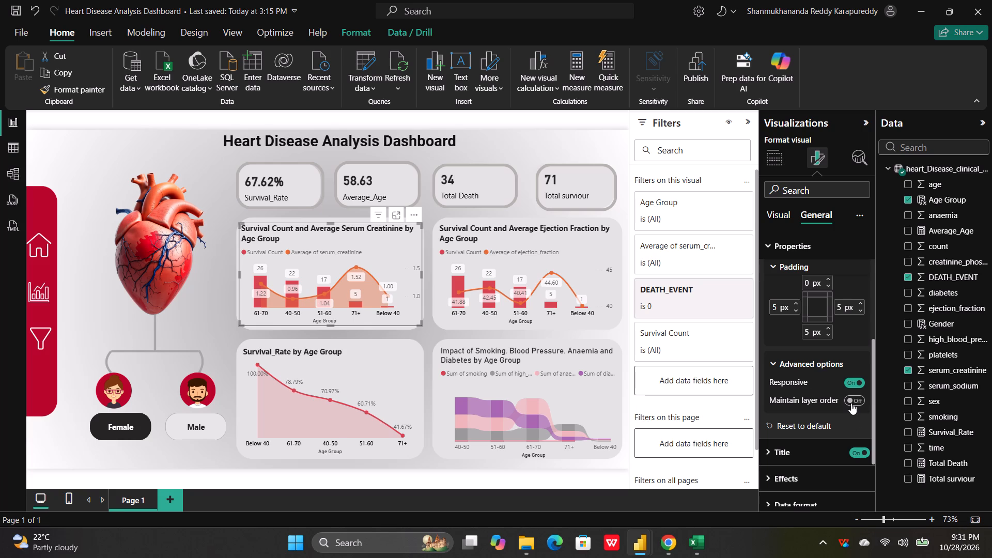
pyautogui.click(851, 403)
pyautogui.click(851, 403)
pyautogui.scroll(2, 809, 375)
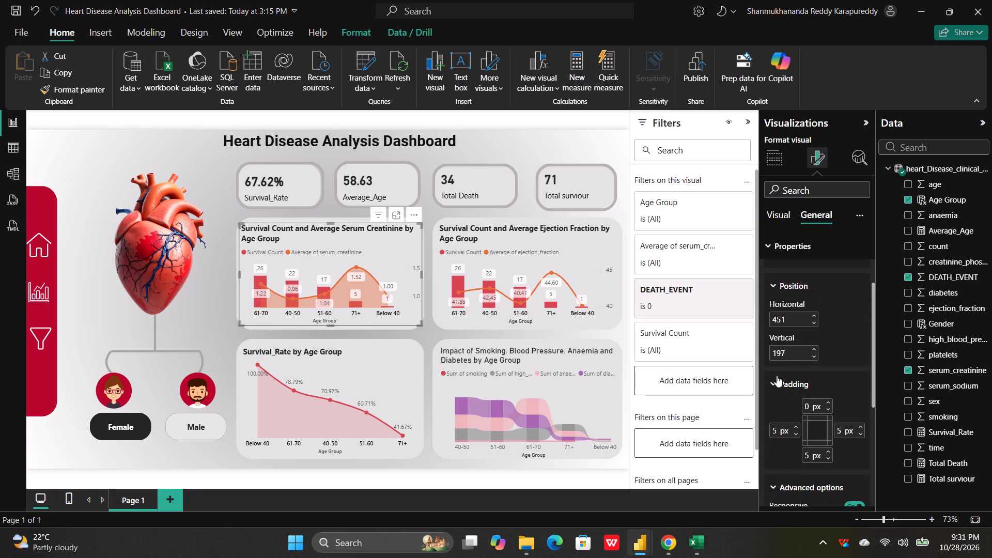
pyautogui.click(777, 383)
# Add a light grey visual border with a width of 6 px to the serum creatinine chart.
pyautogui.scroll(-1, 844, 350)
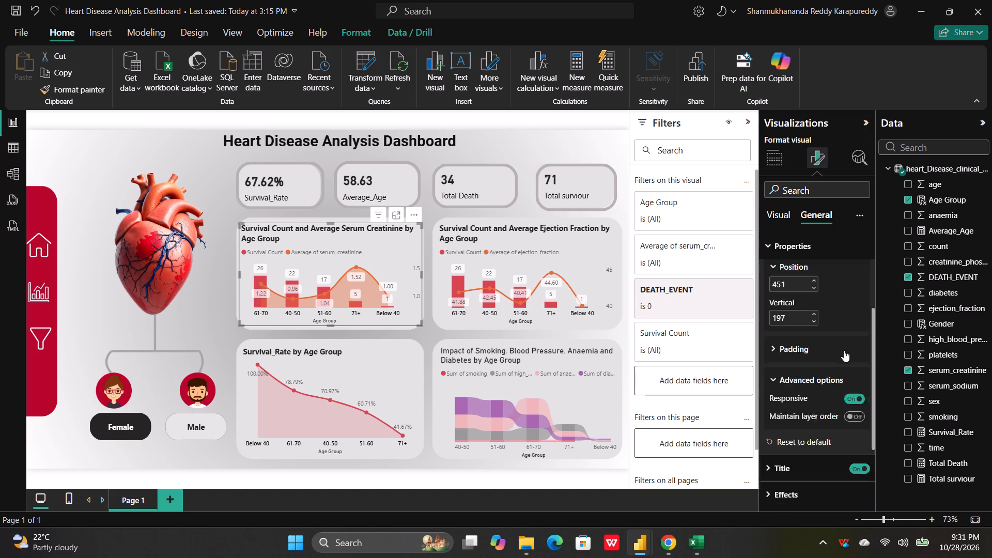
pyautogui.scroll(-2, 844, 350)
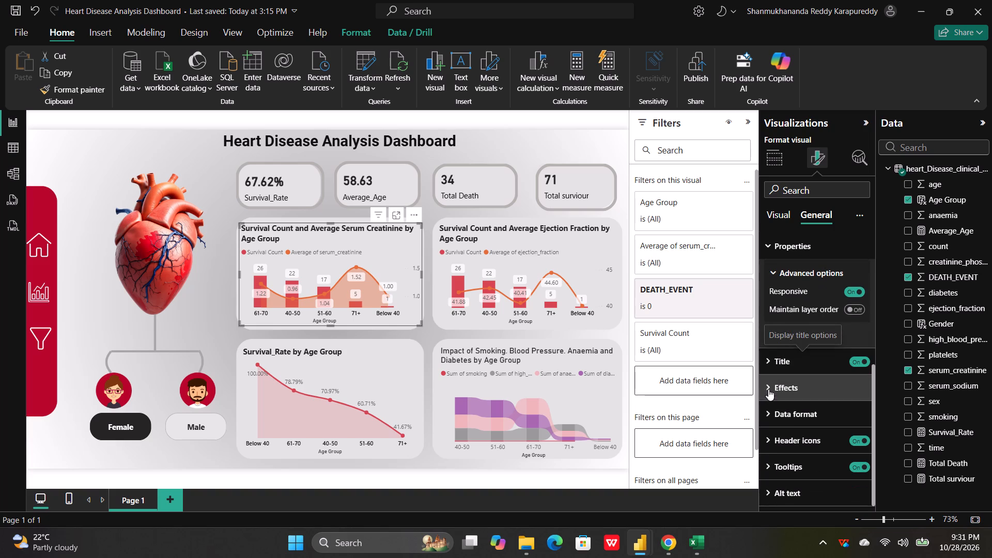
pyautogui.click(769, 382)
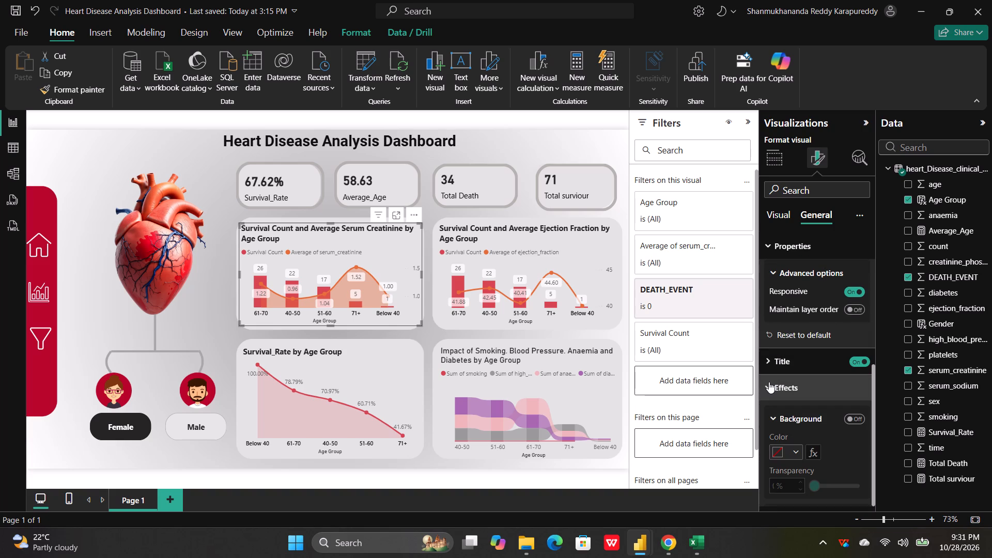
pyautogui.scroll(-3, 811, 396)
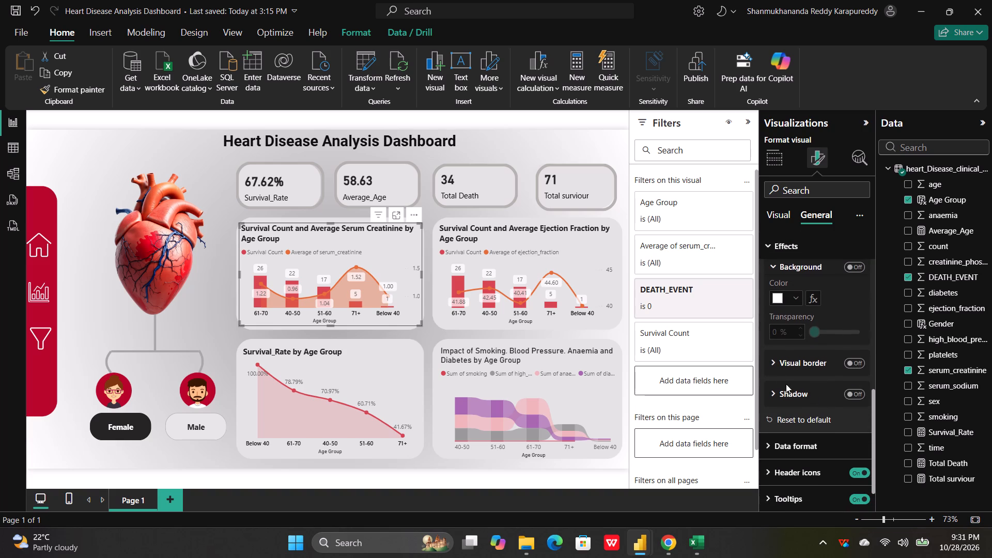
pyautogui.click(854, 364)
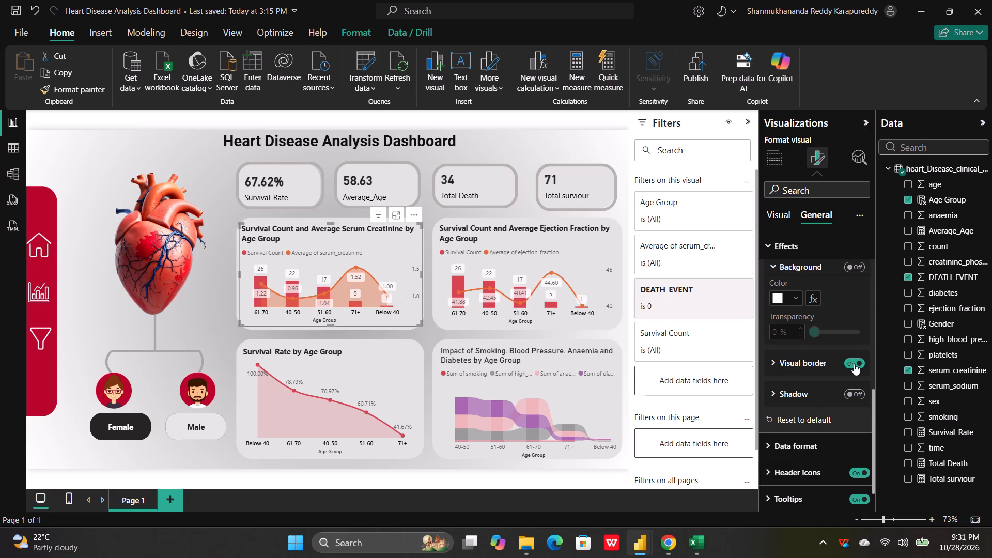
pyautogui.click(776, 359)
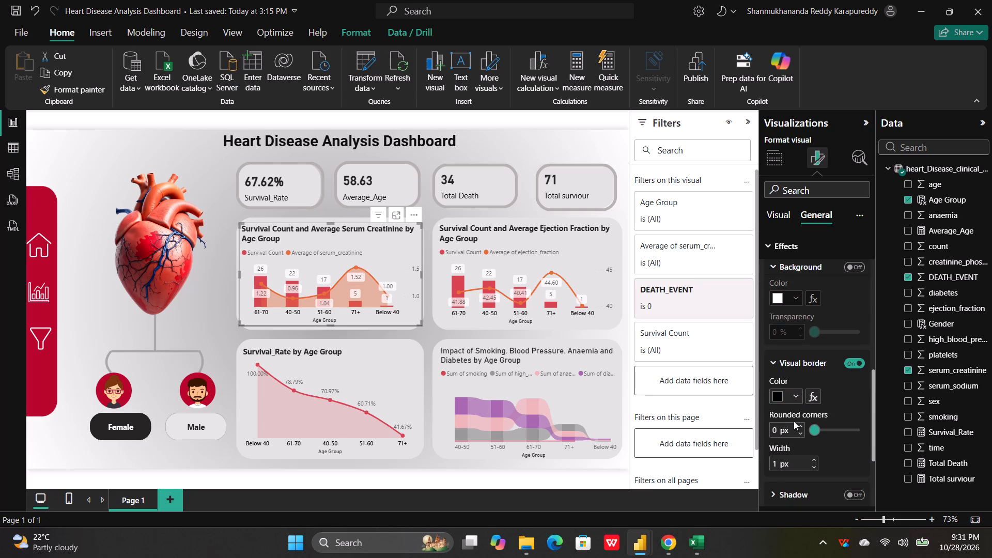
pyautogui.click(795, 395)
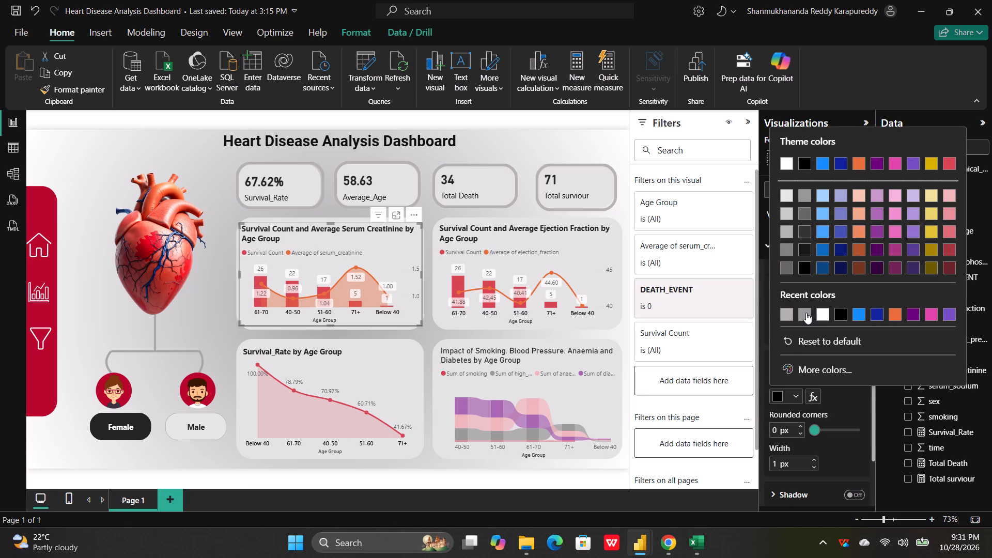
pyautogui.click(788, 310)
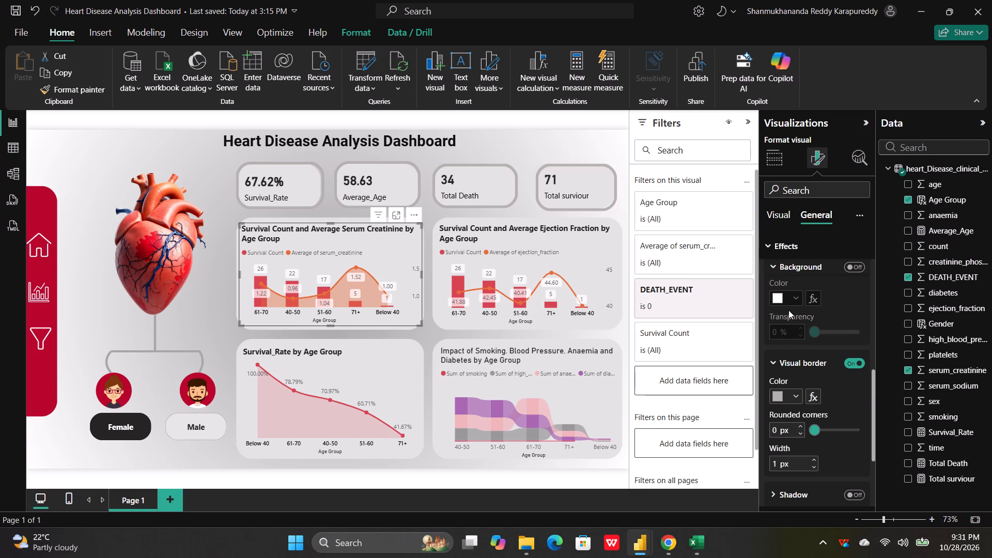
pyautogui.scroll(-1, 820, 405)
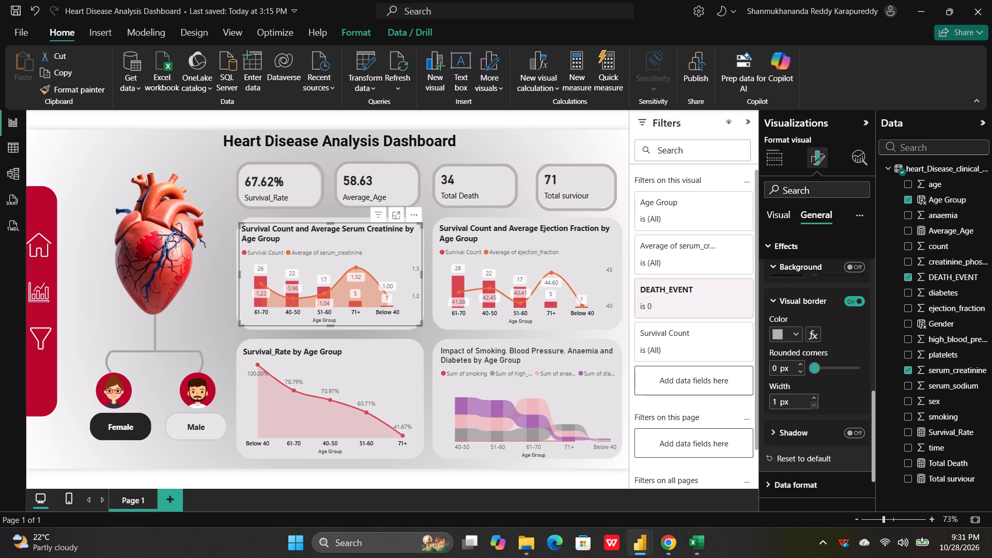
pyautogui.click(778, 398)
pyautogui.press('BackSpace')
pyautogui.press('6')
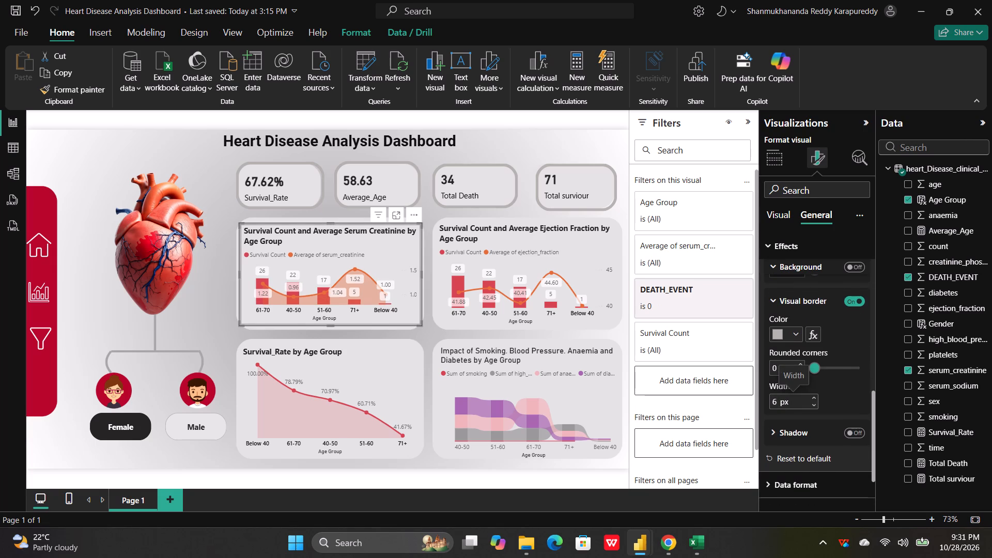
pyautogui.scroll(-1, 824, 400)
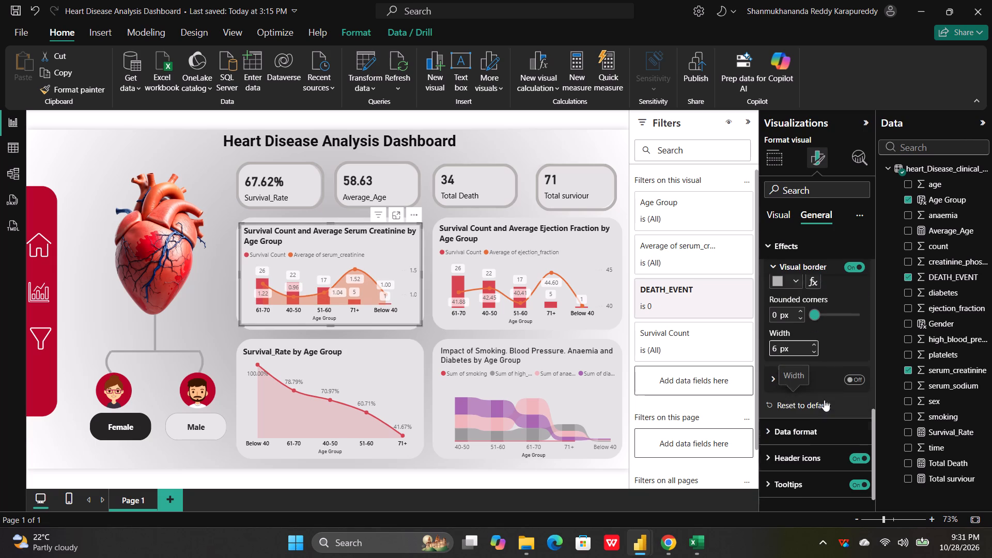
# Examine the serum creatinine chart's data format, effects and remaining general formatting options.
pyautogui.scroll(-1, 824, 400)
pyautogui.click(769, 412)
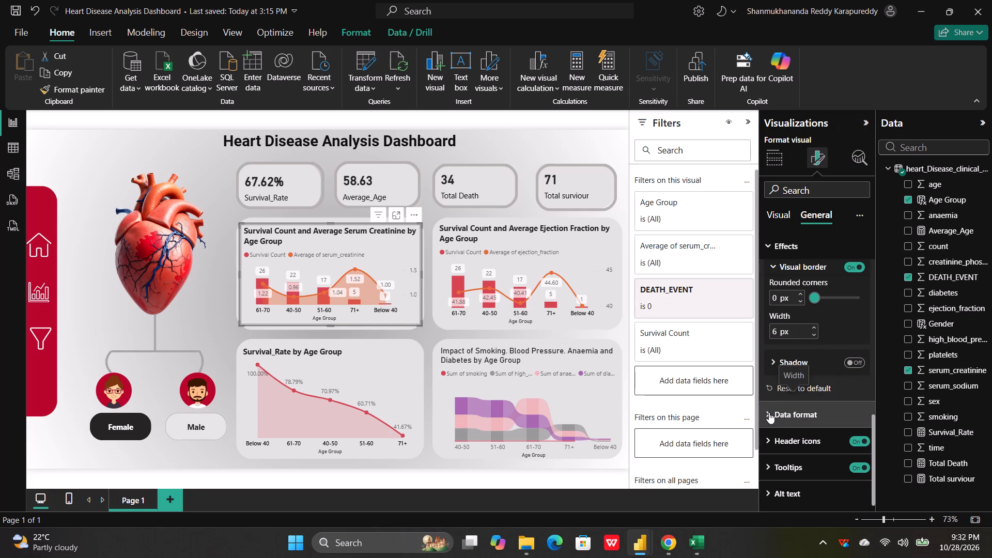
pyautogui.scroll(-1, 769, 412)
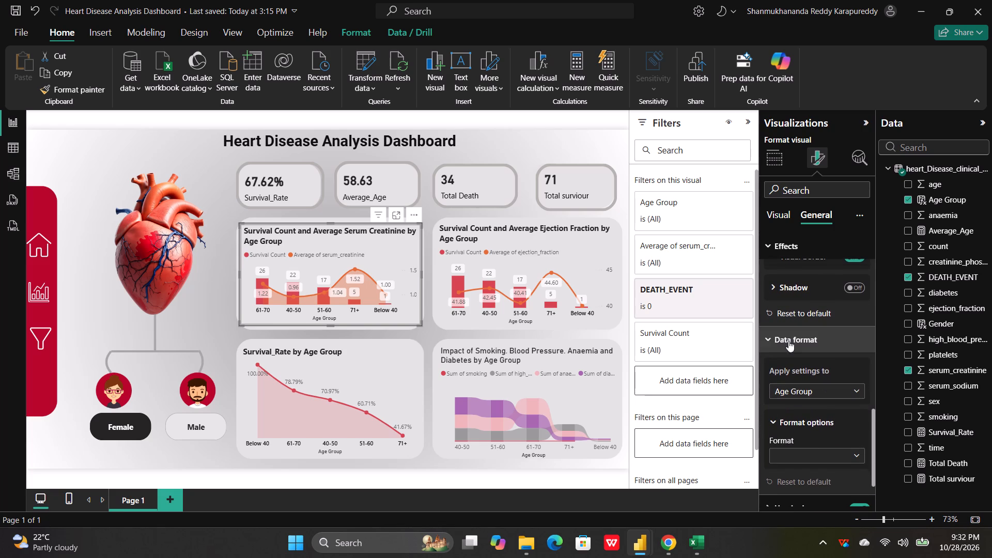
pyautogui.click(768, 333)
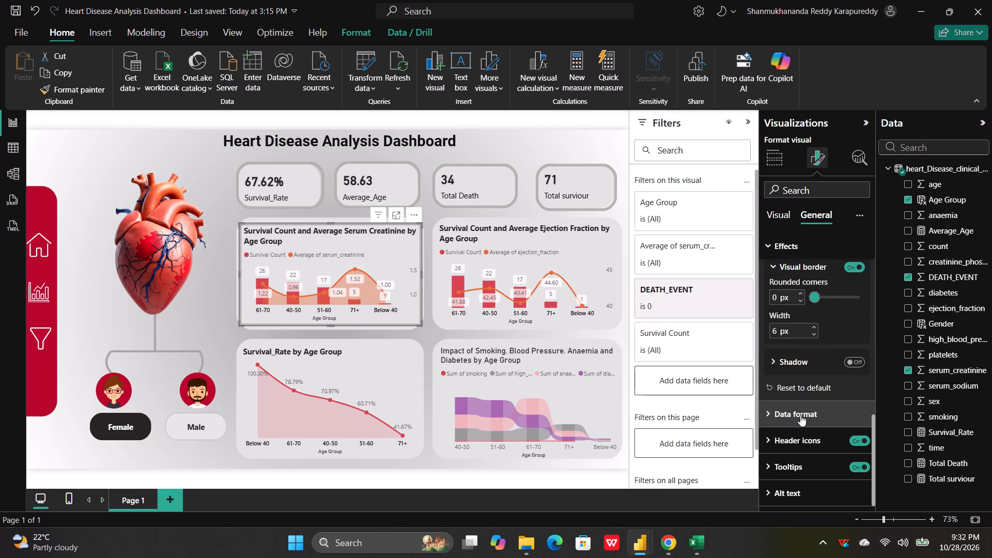
pyautogui.scroll(-1, 800, 415)
pyautogui.scroll(3, 800, 415)
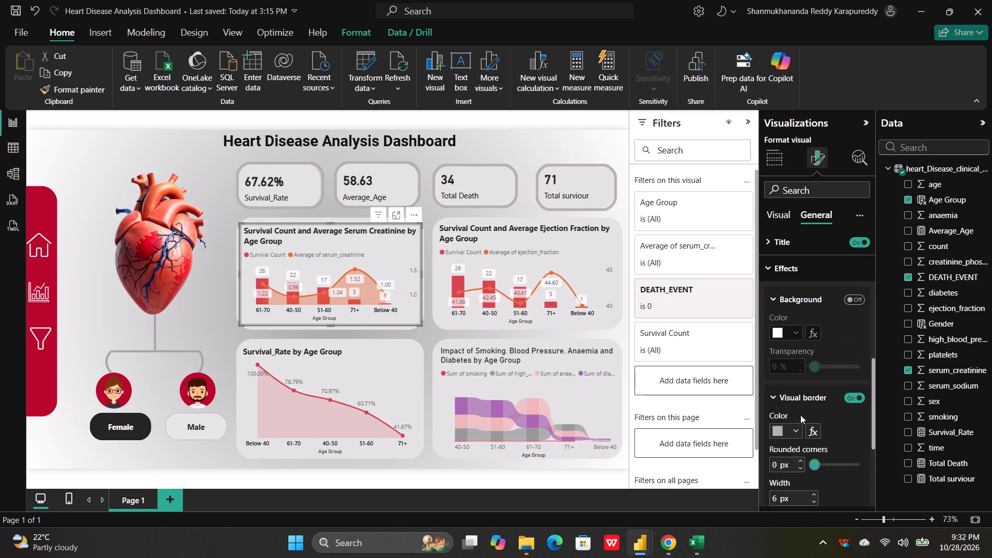
pyautogui.scroll(1, 775, 400)
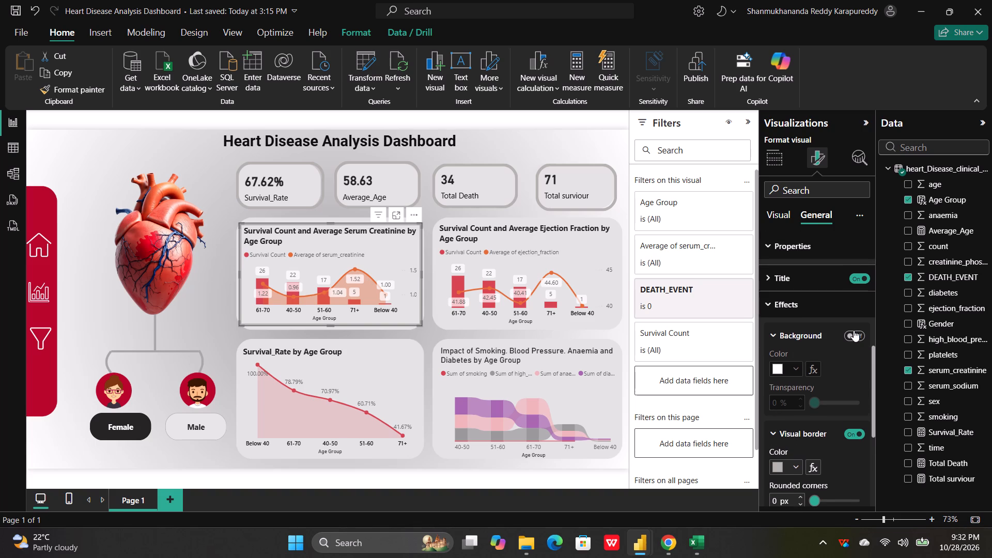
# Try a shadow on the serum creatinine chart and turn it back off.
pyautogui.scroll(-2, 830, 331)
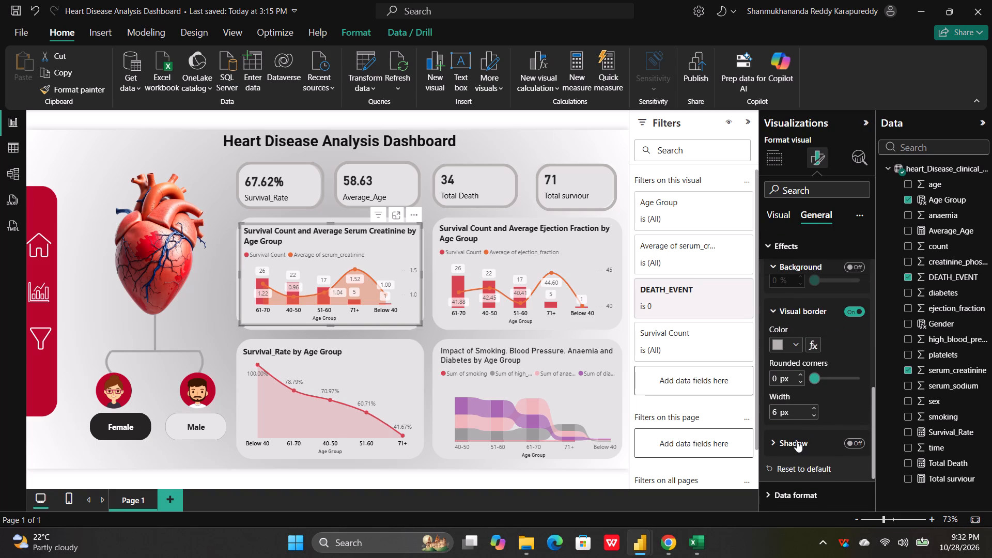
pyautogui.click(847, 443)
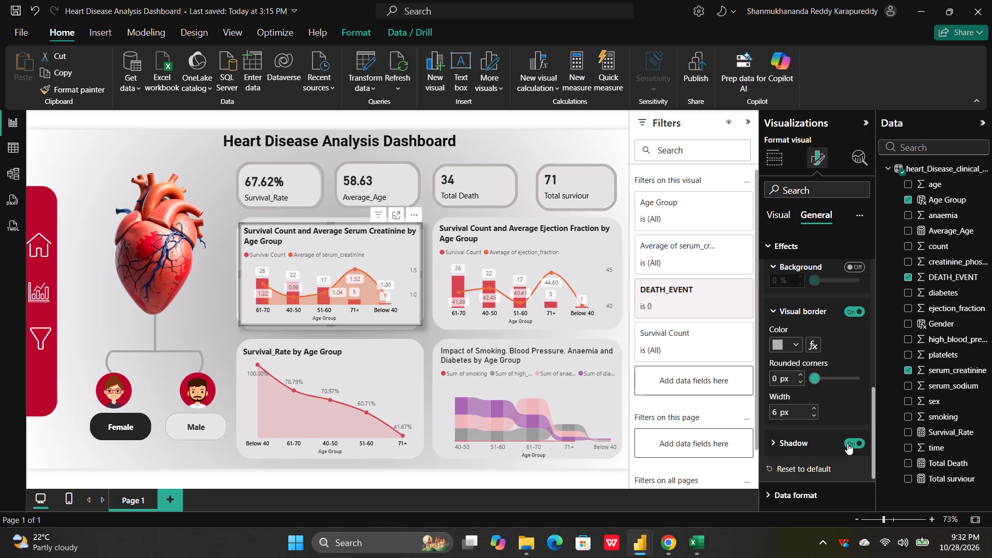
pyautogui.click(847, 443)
# Examine the data format choices for the serum creatinine chart, including the available formats and the fields they apply to.
pyautogui.scroll(-2, 812, 442)
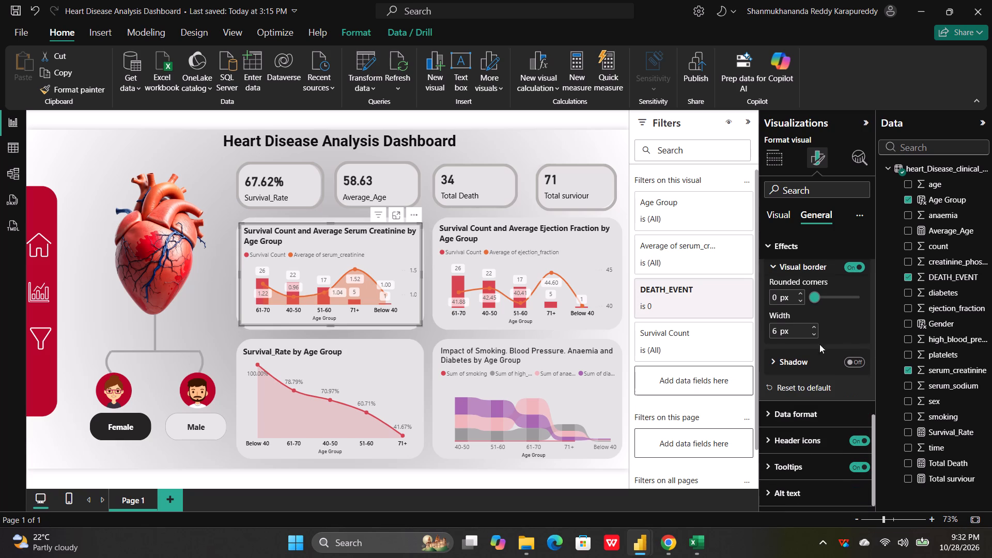
pyautogui.scroll(1, 814, 325)
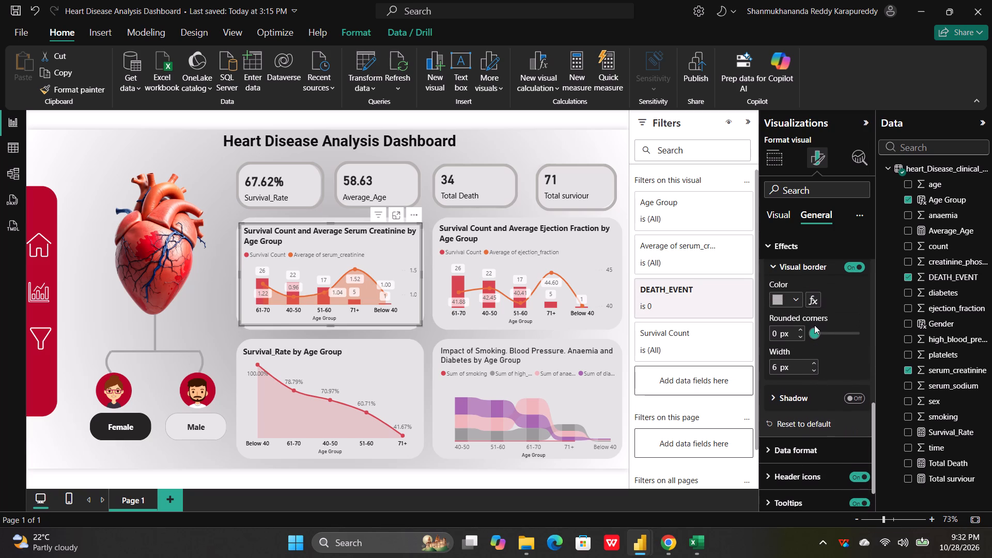
pyautogui.scroll(1, 814, 325)
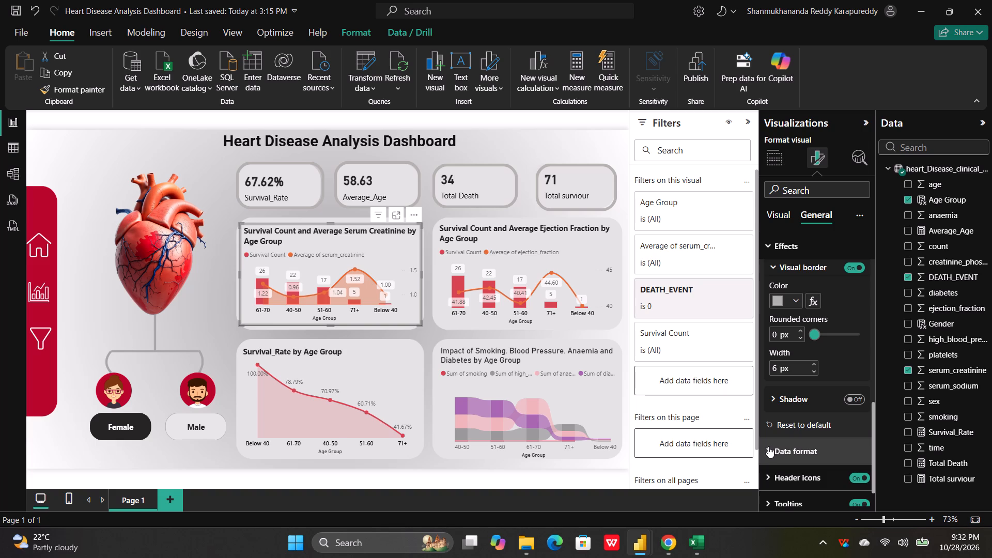
pyautogui.click(768, 446)
pyautogui.scroll(-3, 768, 446)
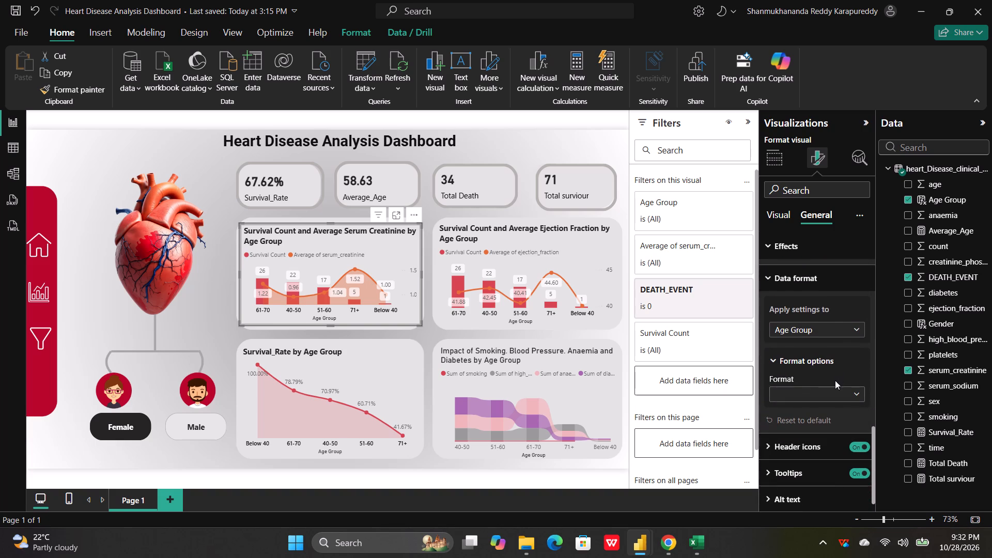
pyautogui.click(853, 394)
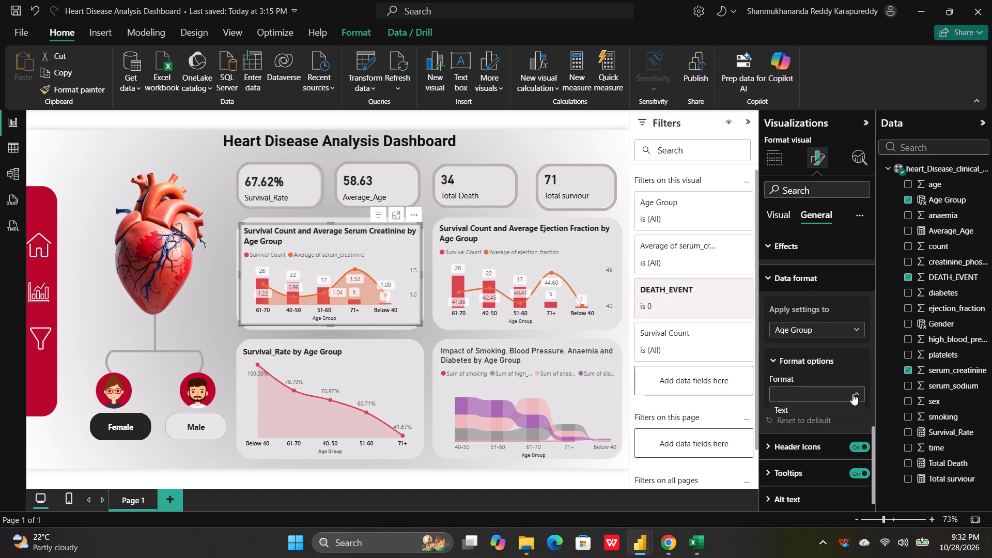
pyautogui.click(853, 394)
pyautogui.moveTo(842, 320); pyautogui.dragTo(842, 320)
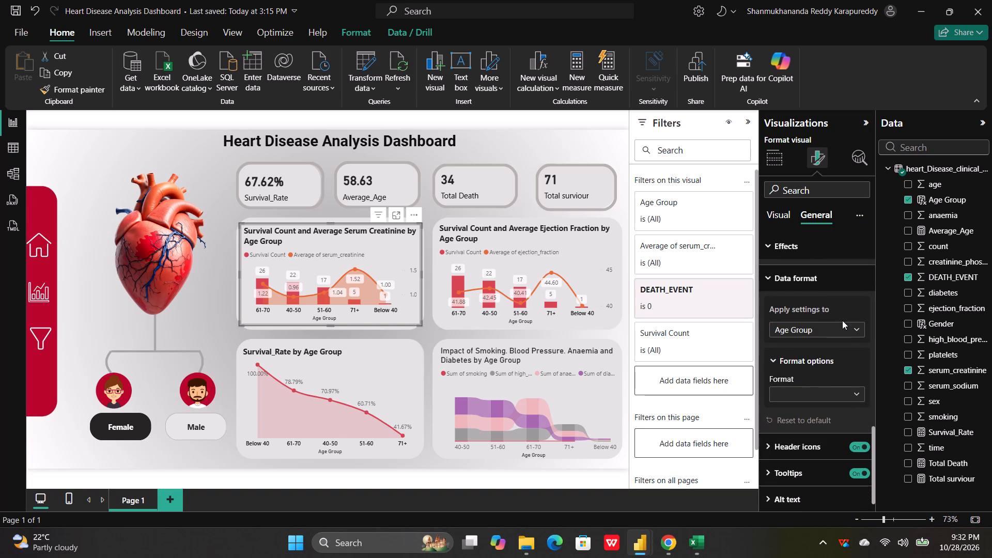
pyautogui.moveTo(842, 320); pyautogui.dragTo(851, 328)
pyautogui.click(851, 328)
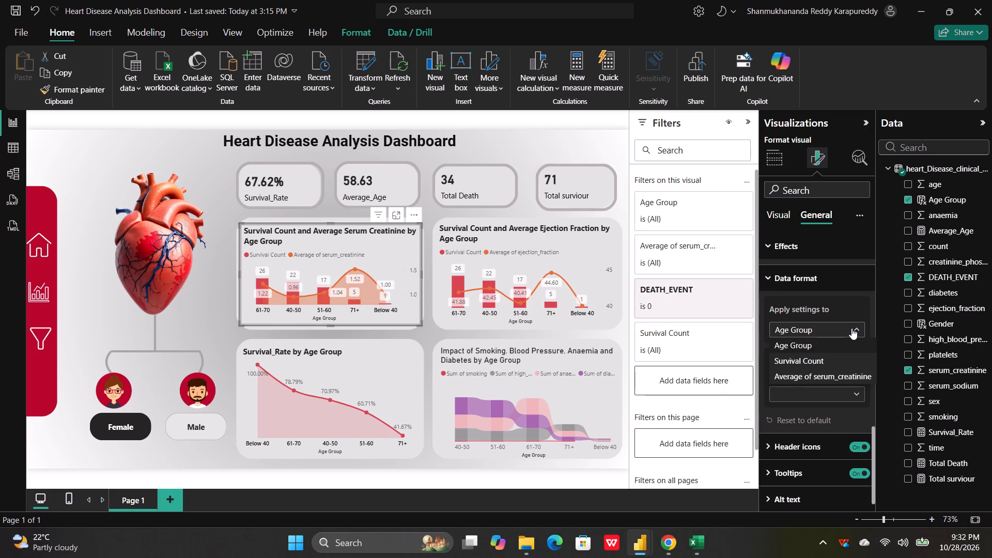
pyautogui.click(851, 328)
pyautogui.click(767, 275)
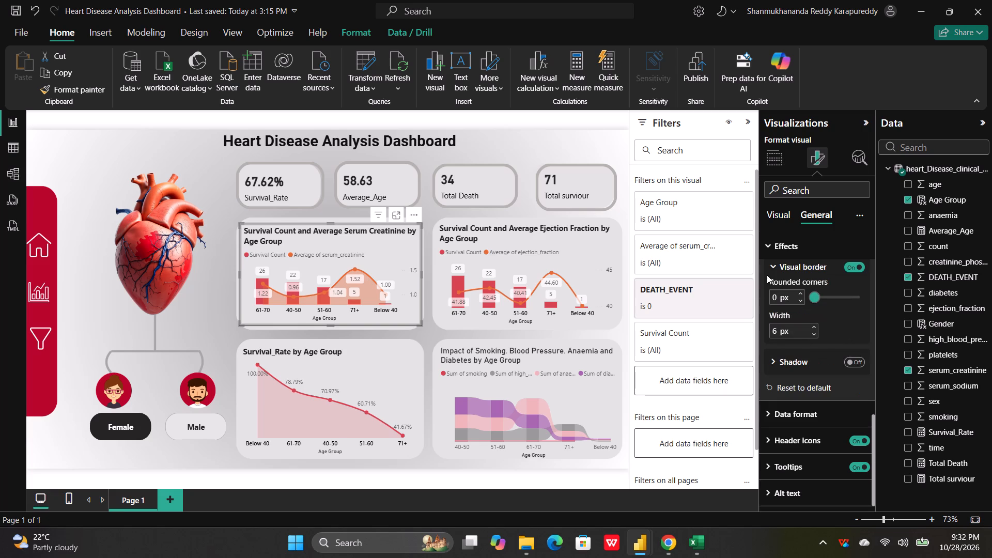
# Round the corners of the serum creatinine chart's visual border to 26 px.
pyautogui.scroll(2, 800, 280)
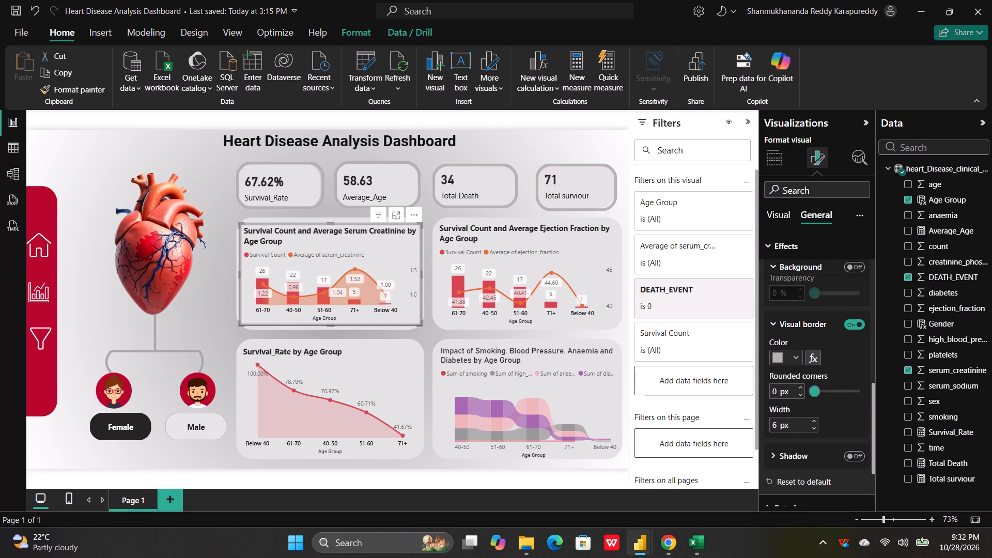
pyautogui.moveTo(814, 392); pyautogui.dragTo(826, 392)
pyautogui.moveTo(826, 392); pyautogui.dragTo(846, 390)
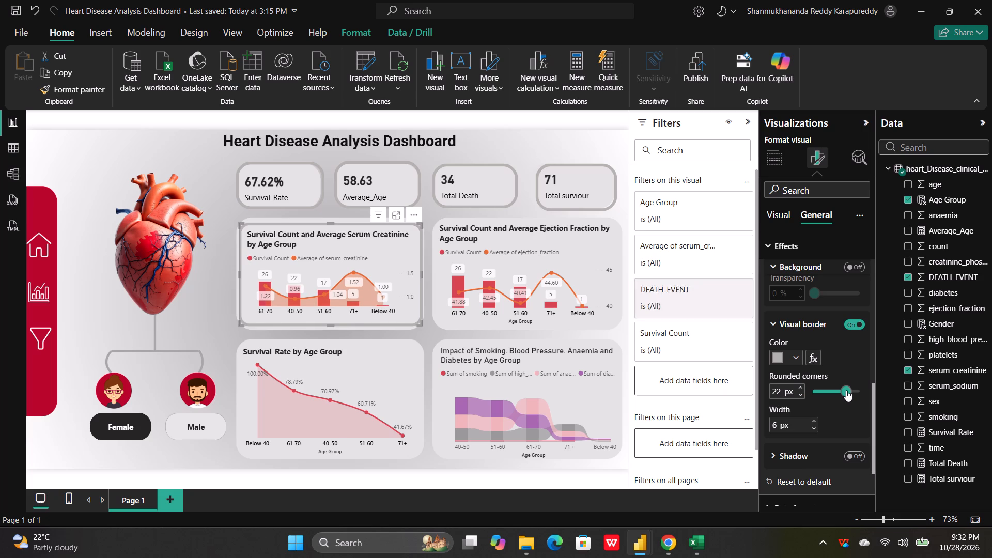
pyautogui.moveTo(846, 390); pyautogui.dragTo(852, 390)
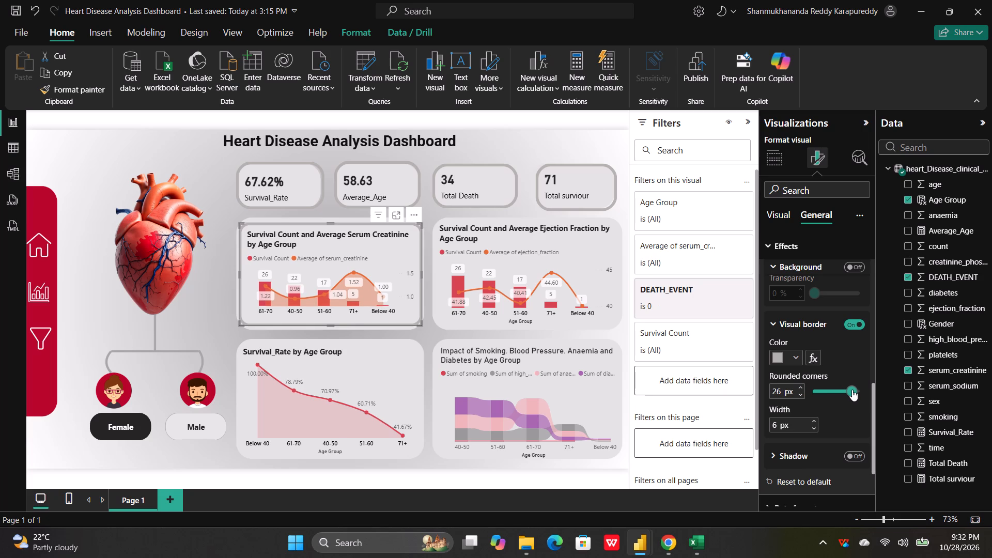
pyautogui.moveTo(852, 390); pyautogui.dragTo(852, 389)
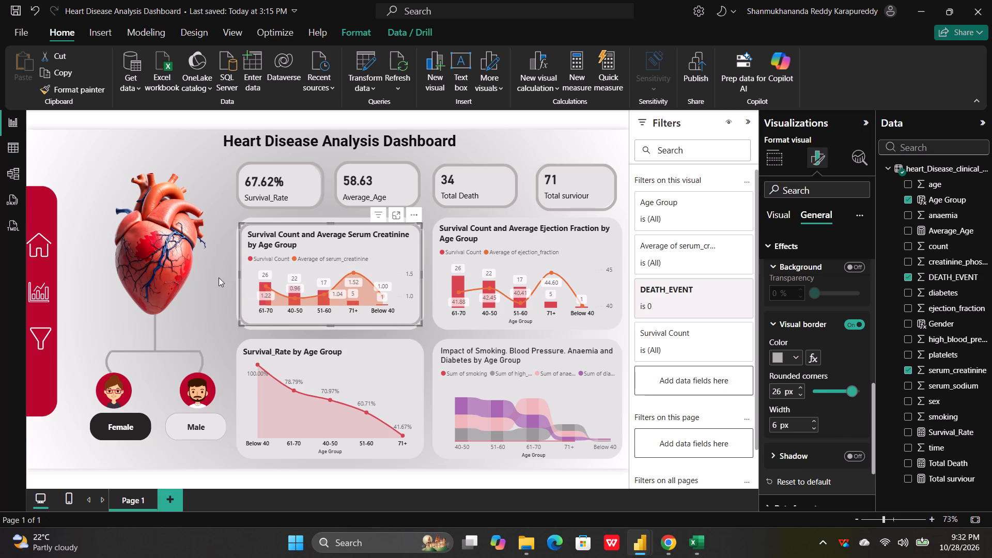
pyautogui.click(218, 276)
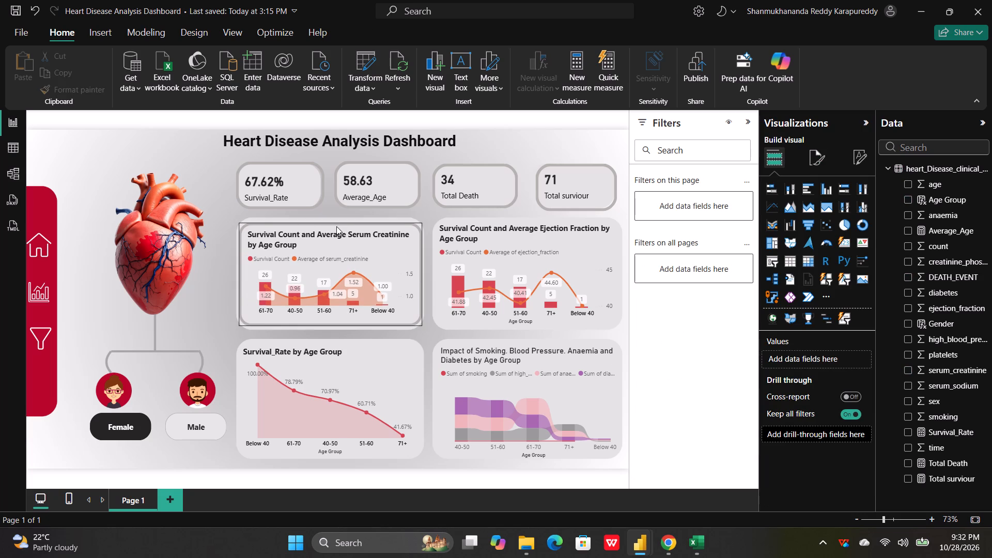
# Enlarge the serum creatinine chart from its upper-left corner and move it so its border lines up with the grey card behind it.
pyautogui.click(242, 225)
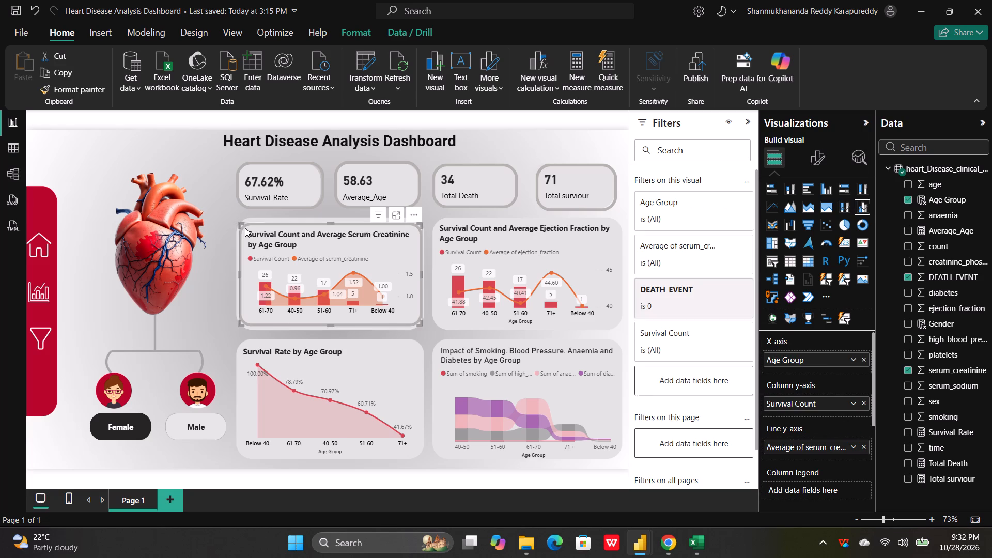
pyautogui.click(243, 227)
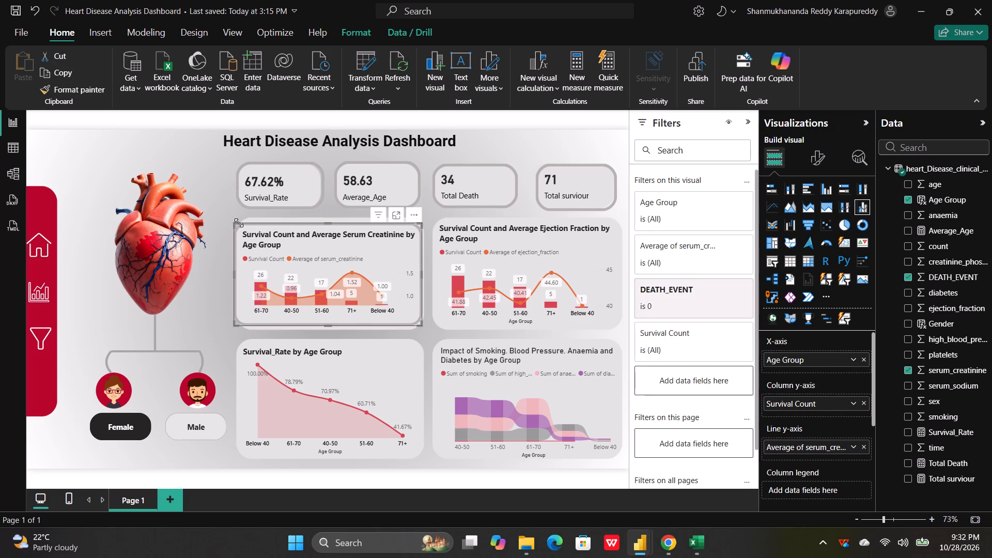
pyautogui.moveTo(239, 224); pyautogui.dragTo(231, 214)
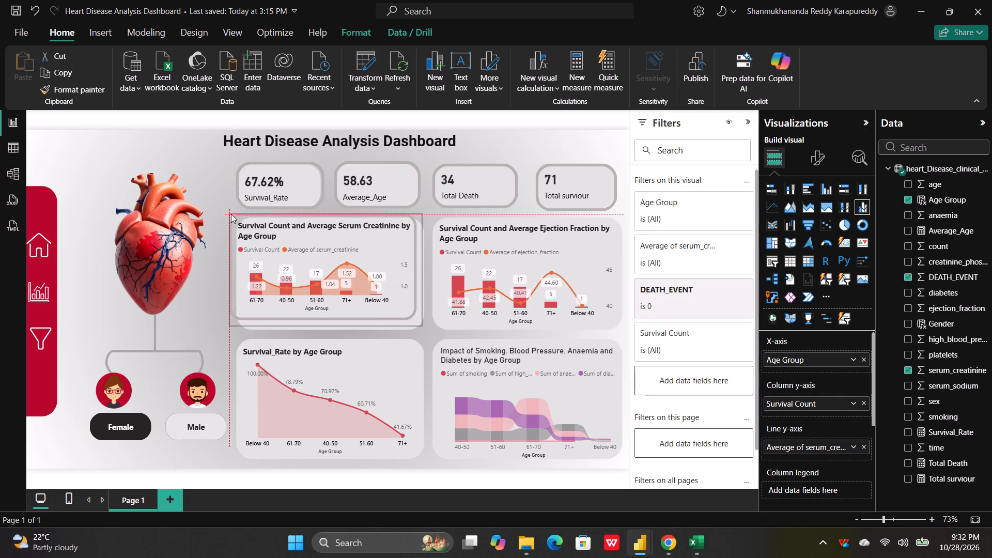
pyautogui.moveTo(231, 214); pyautogui.dragTo(231, 214)
pyautogui.moveTo(377, 244); pyautogui.dragTo(388, 247)
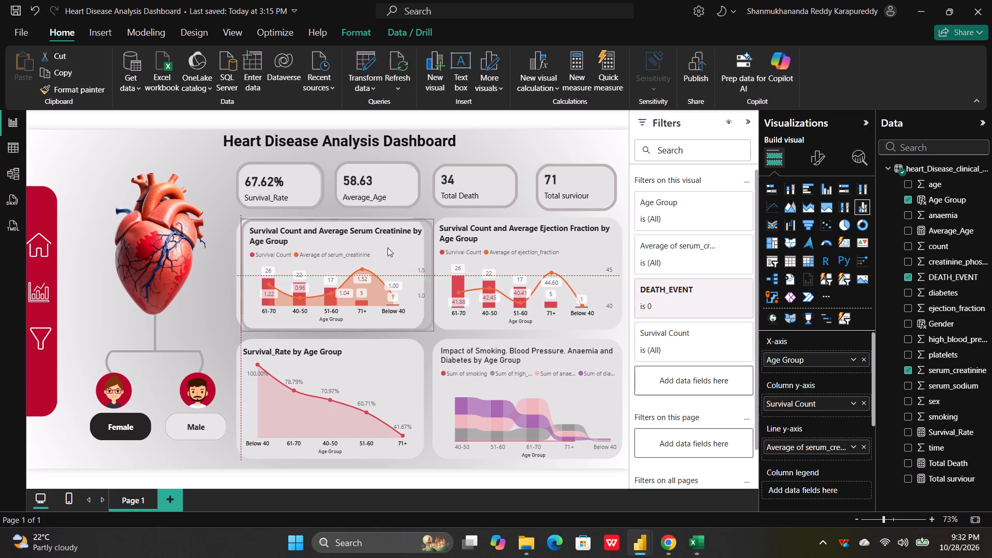
pyautogui.moveTo(388, 247); pyautogui.dragTo(384, 247)
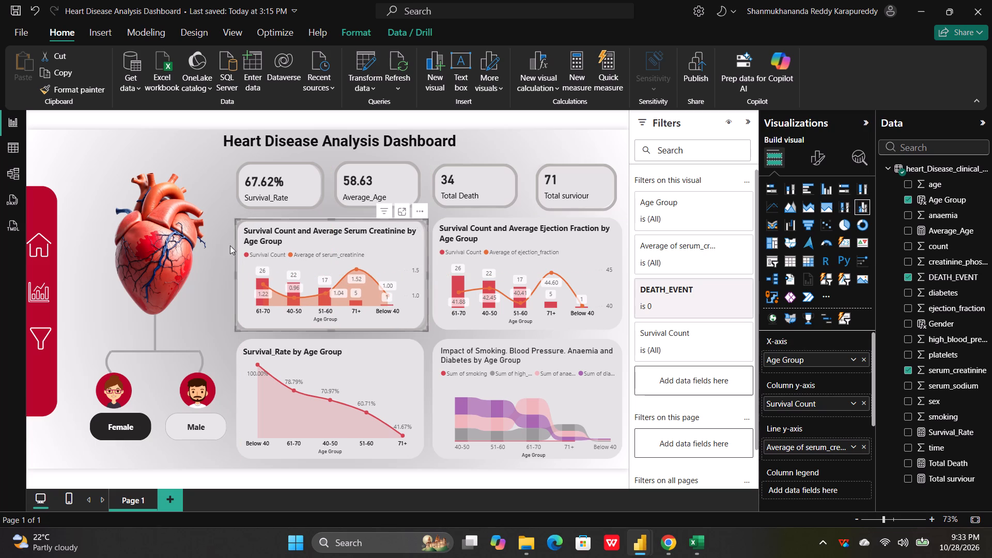
pyautogui.click(216, 242)
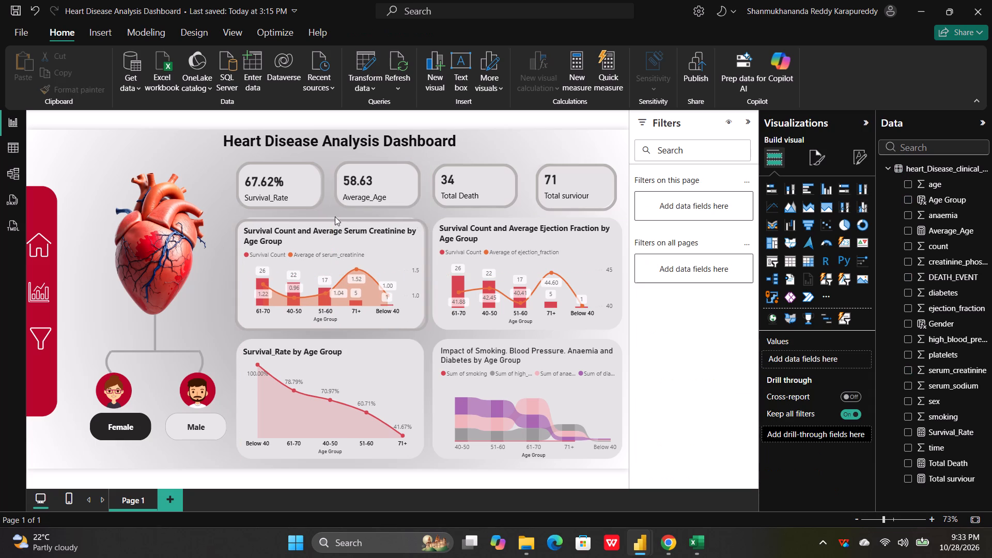
# Stretch the serum creatinine chart's top edge slightly upward to adjust its fit over the grey card.
pyautogui.click(331, 220)
pyautogui.click(330, 219)
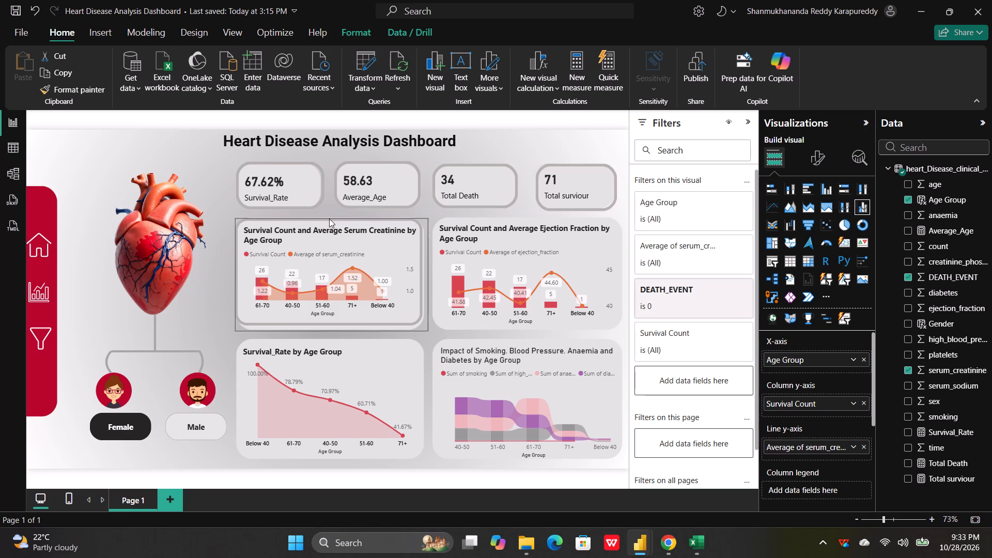
pyautogui.click(224, 230)
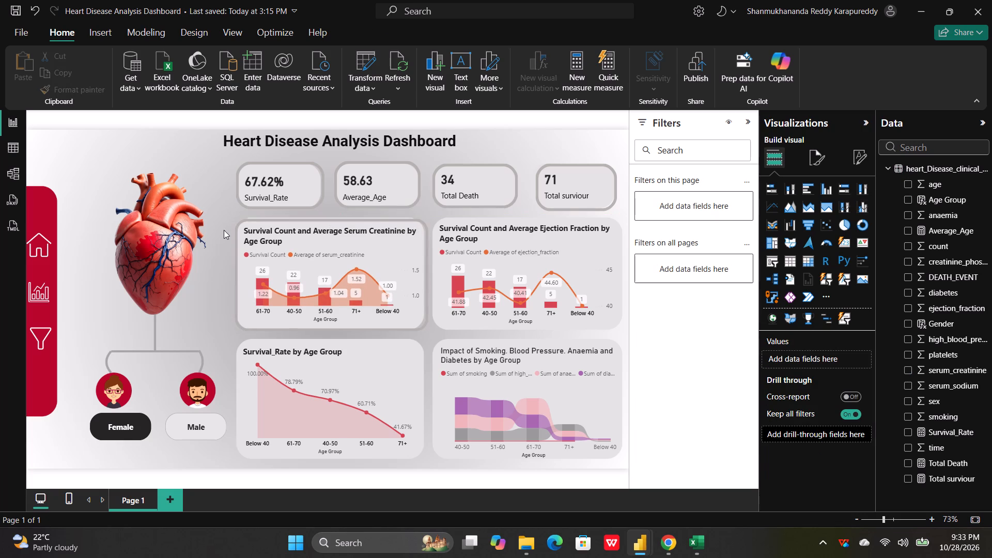
pyautogui.click(322, 217)
pyautogui.click(322, 218)
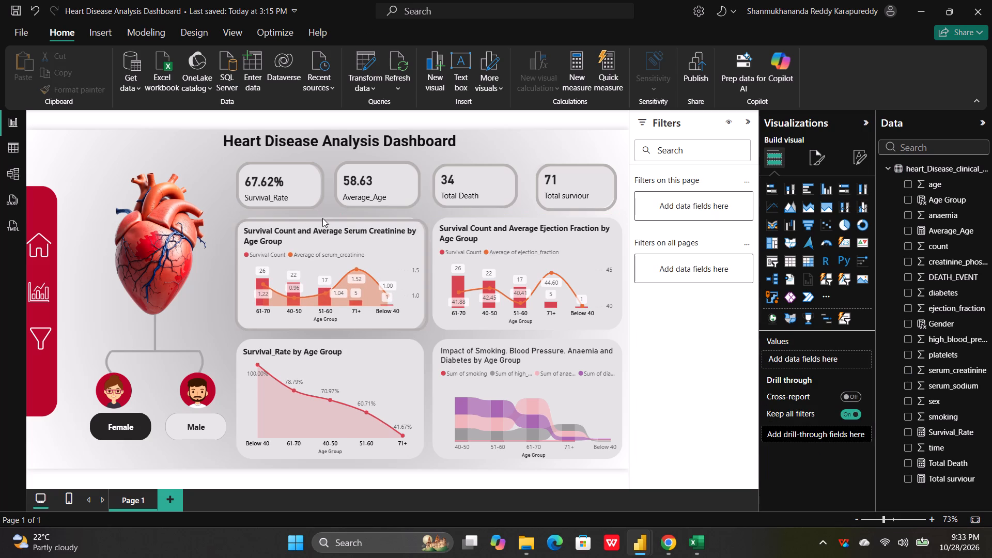
pyautogui.click(323, 220)
pyautogui.click(331, 221)
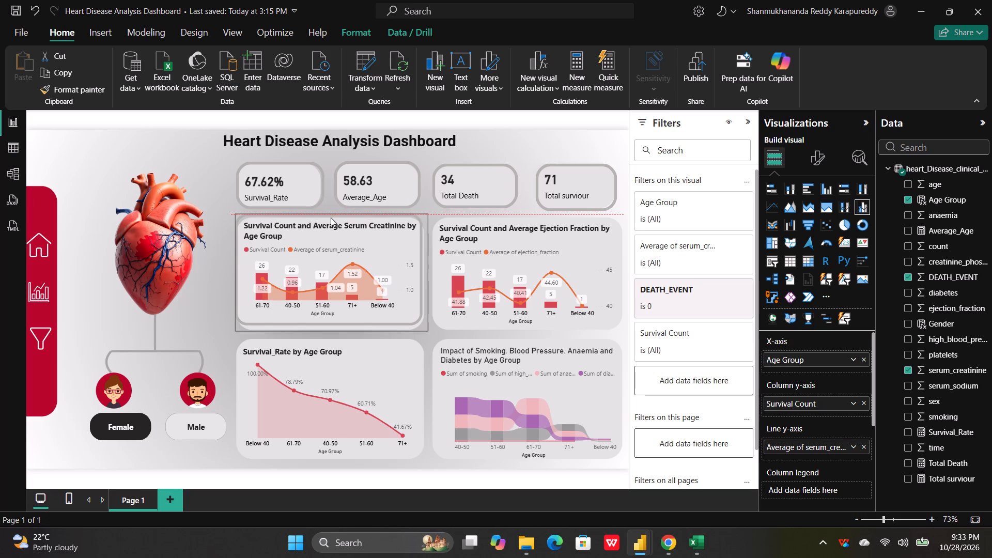
pyautogui.click(213, 242)
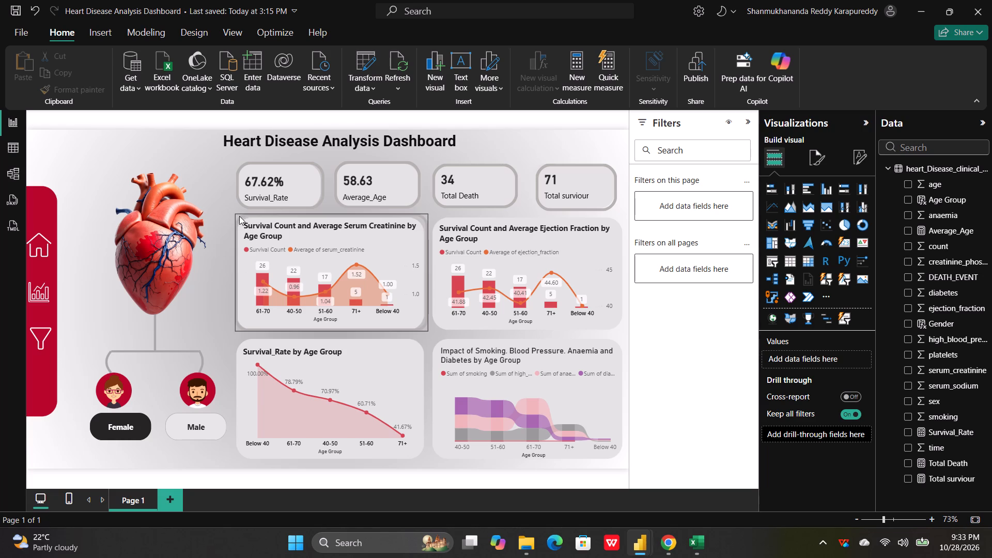
# Resize the serum creatinine chart from its upper-left corner, lowering its top edge and shifting its left edge slightly outward.
pyautogui.click(250, 225)
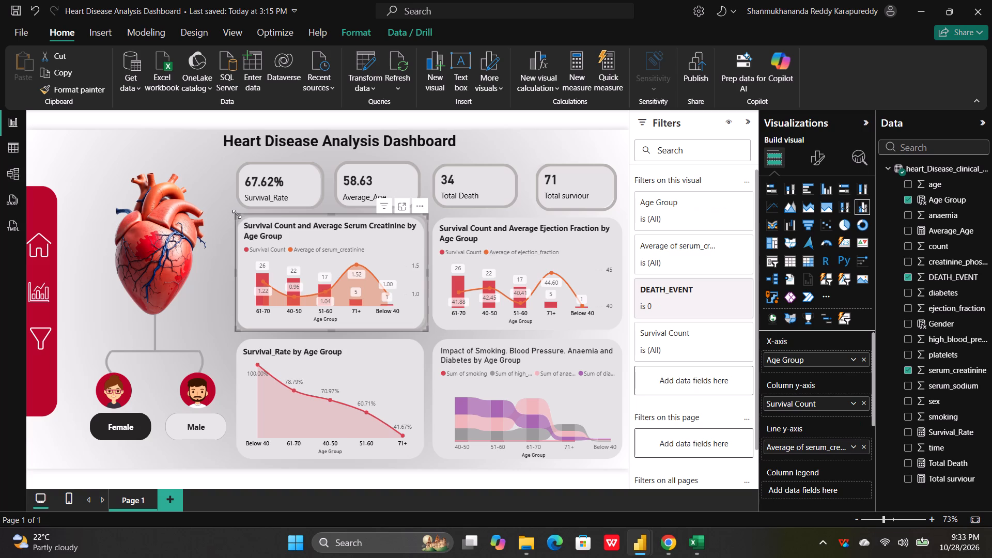
pyautogui.moveTo(237, 214); pyautogui.dragTo(242, 222)
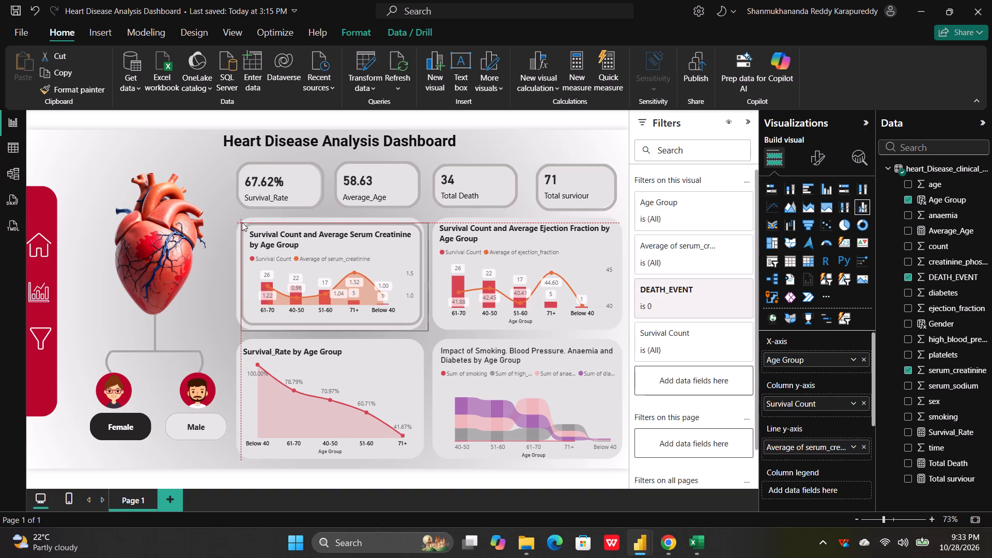
pyautogui.moveTo(242, 222); pyautogui.dragTo(239, 220)
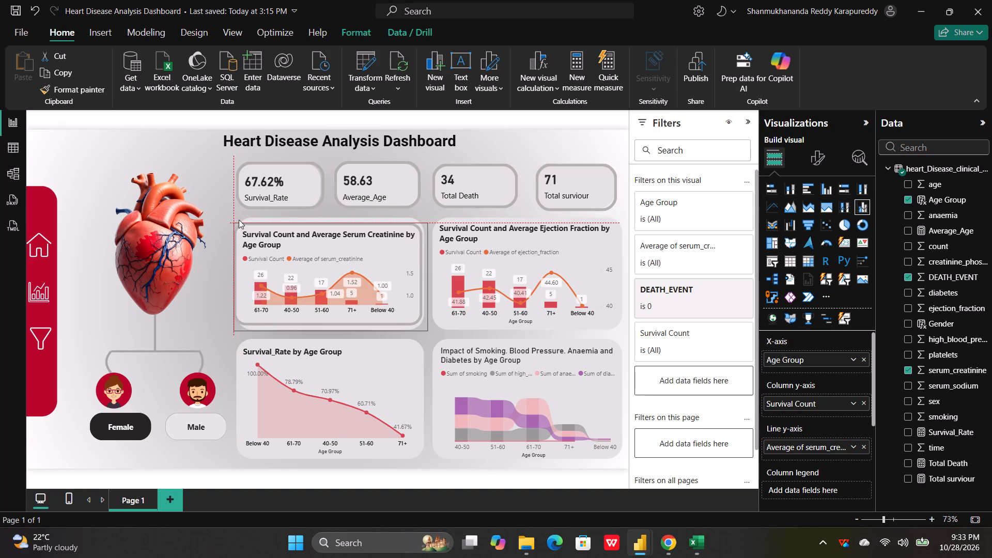
pyautogui.moveTo(239, 220); pyautogui.dragTo(238, 219)
pyautogui.moveTo(238, 219); pyautogui.dragTo(239, 220)
pyautogui.click(213, 227)
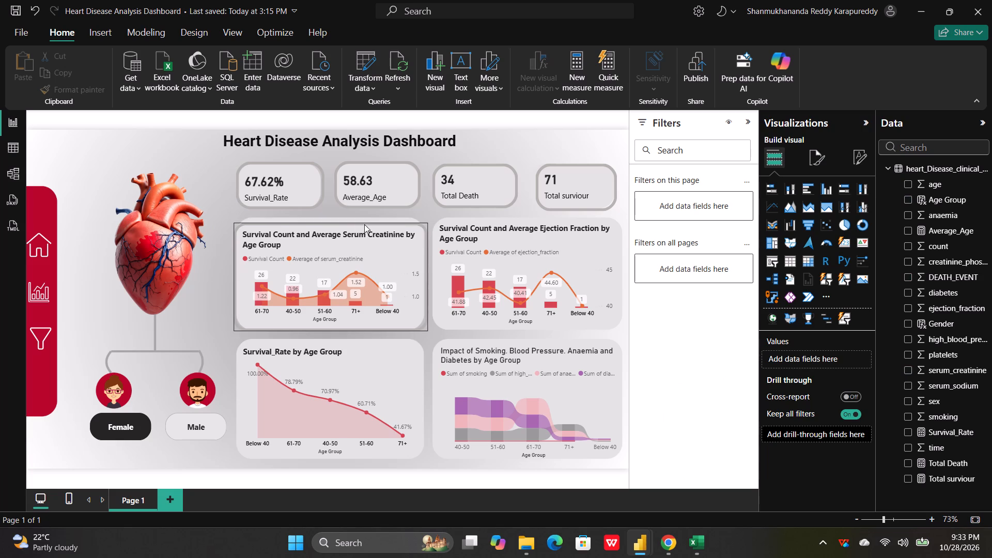
# Raise the serum creatinine chart's top edge slightly to line its border up with the top of the grey card behind it.
pyautogui.click(340, 226)
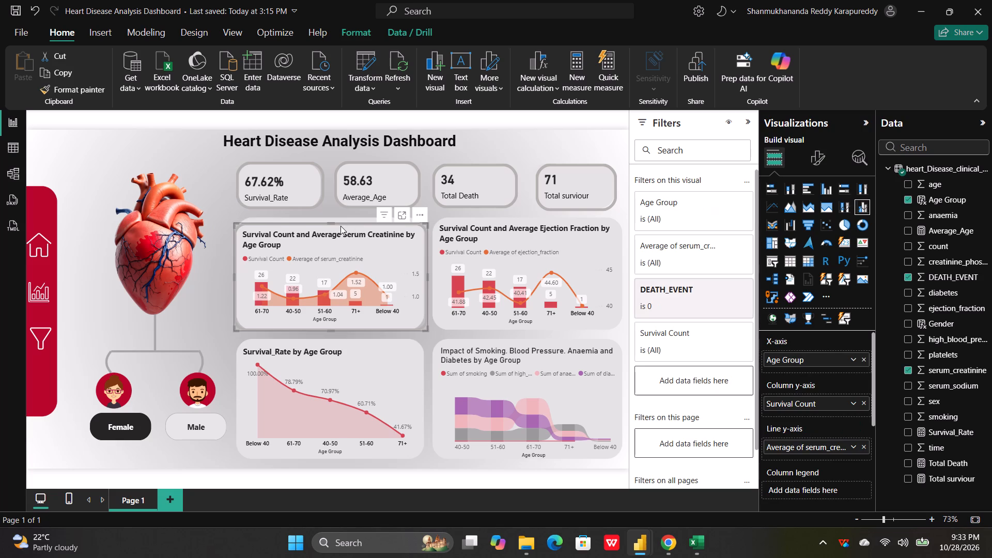
pyautogui.moveTo(332, 223); pyautogui.dragTo(333, 218)
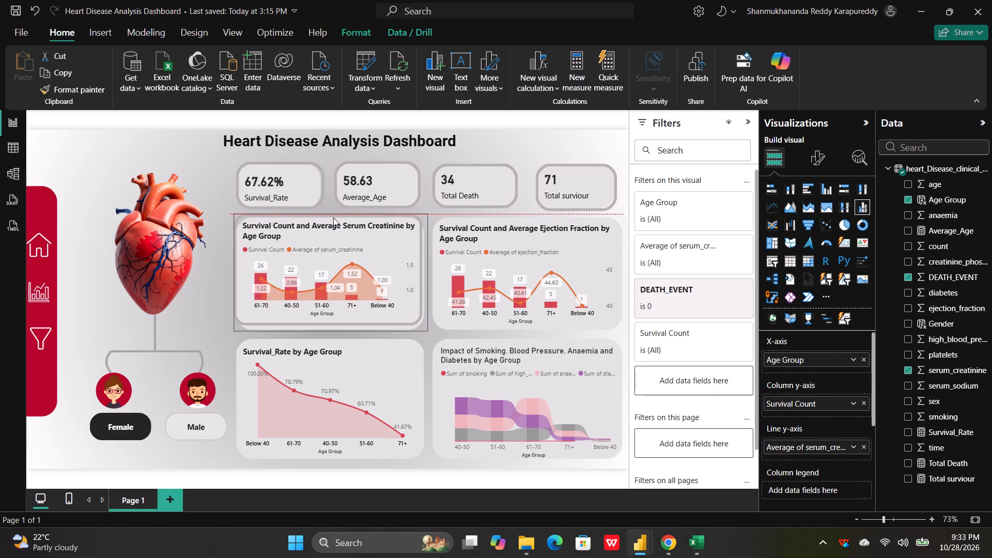
pyautogui.moveTo(333, 218); pyautogui.dragTo(337, 218)
pyautogui.moveTo(337, 218); pyautogui.dragTo(337, 219)
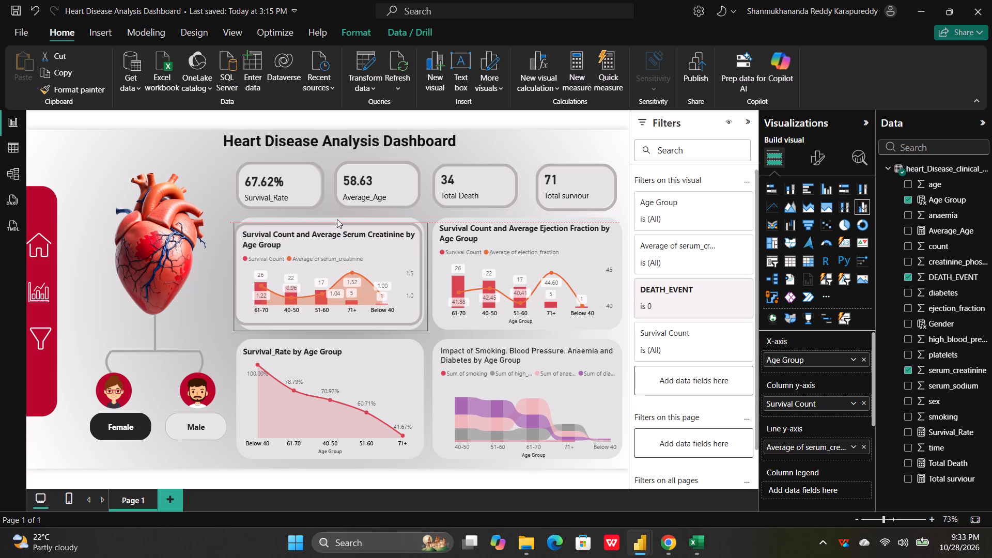
pyautogui.moveTo(337, 219); pyautogui.dragTo(337, 218)
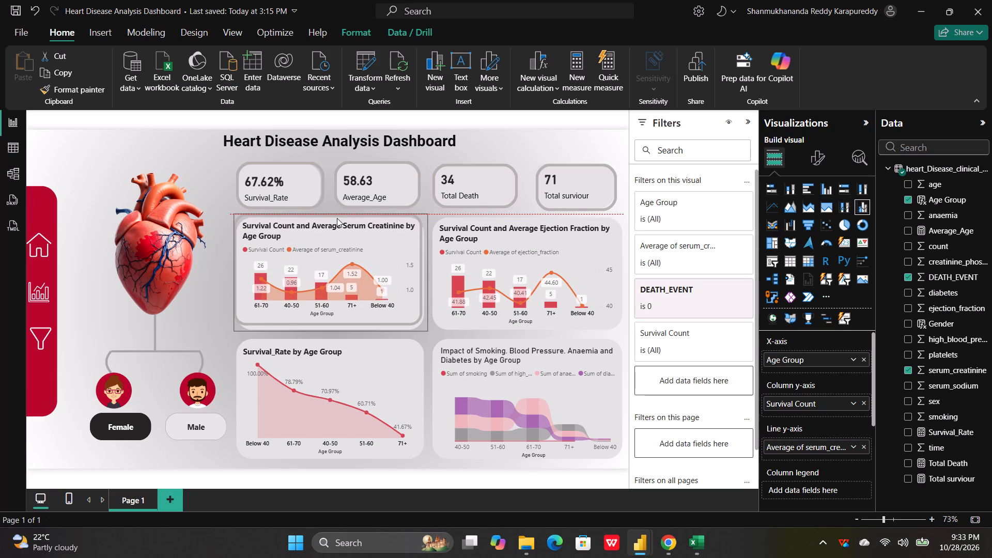
pyautogui.moveTo(337, 218); pyautogui.dragTo(337, 219)
pyautogui.click(205, 262)
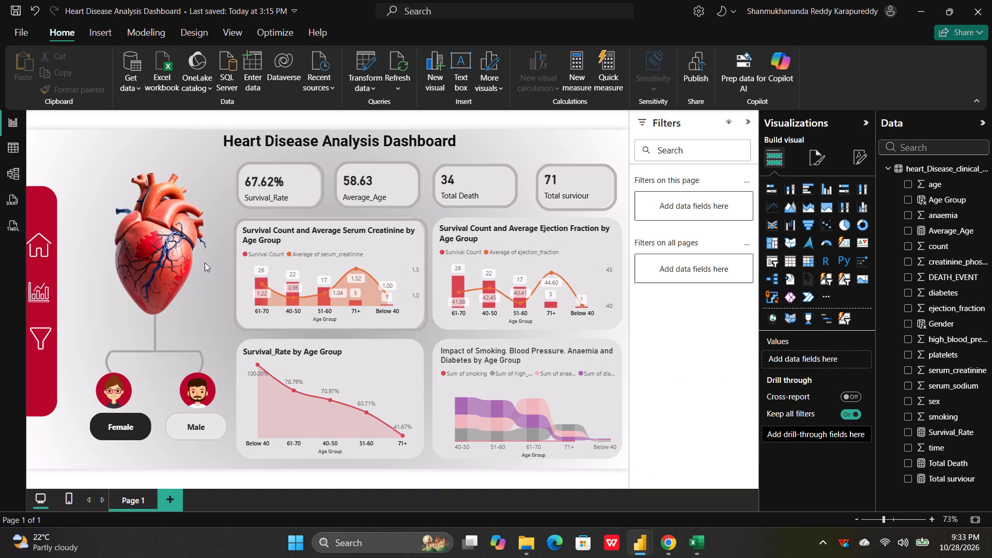
# Enlarge the serum creatinine chart slightly from its lower-right corner, extending it past the grey card's bottom and right edges.
pyautogui.click(392, 295)
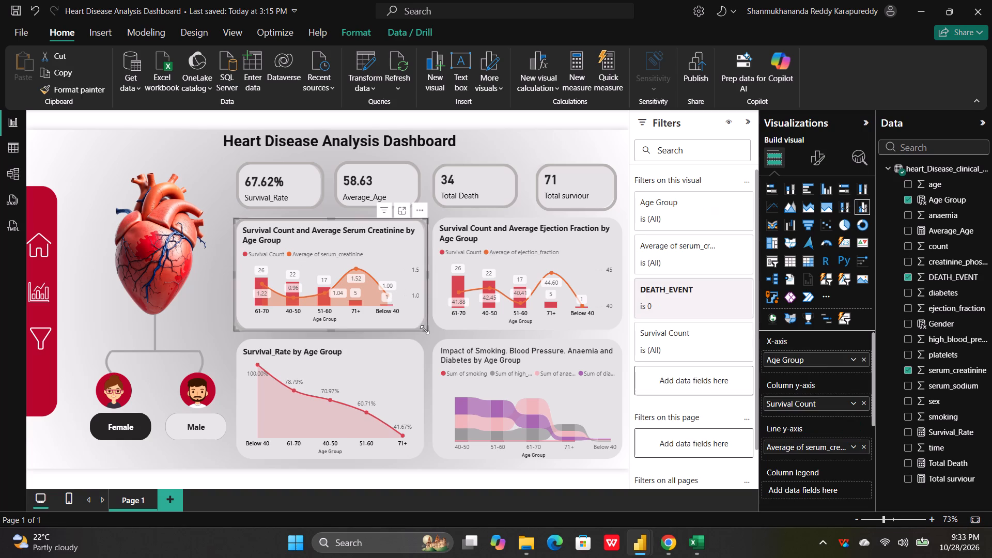
pyautogui.click(427, 330)
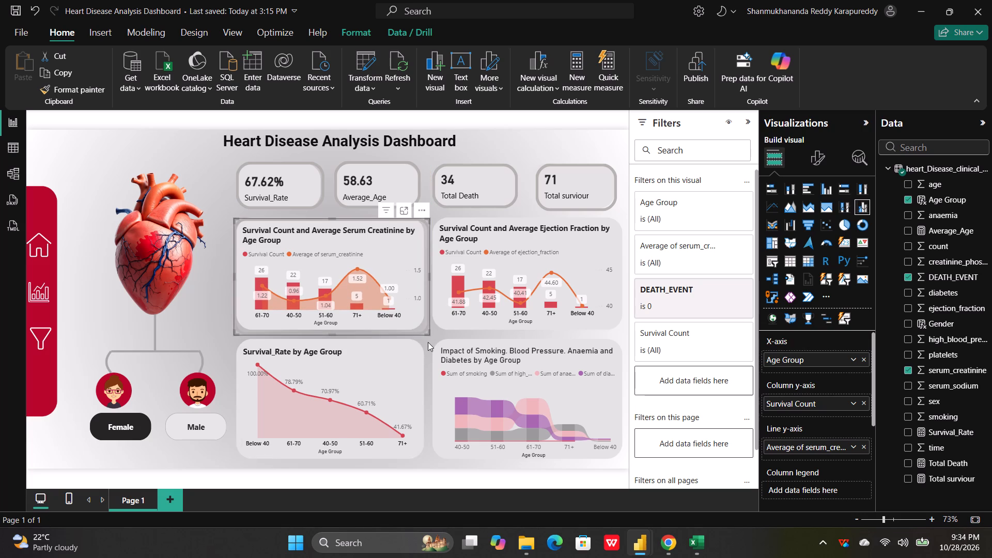
pyautogui.click(427, 332)
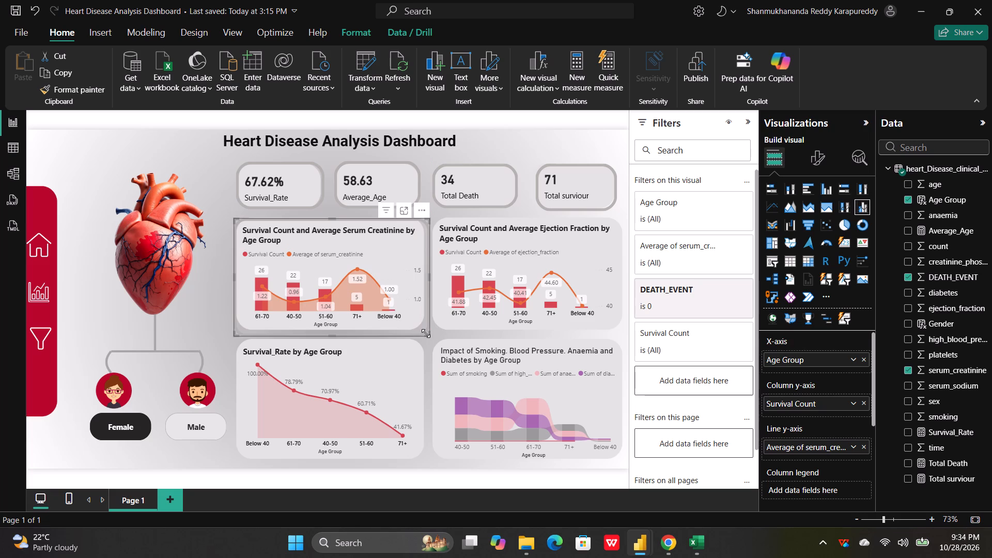
pyautogui.click(428, 333)
pyautogui.click(214, 307)
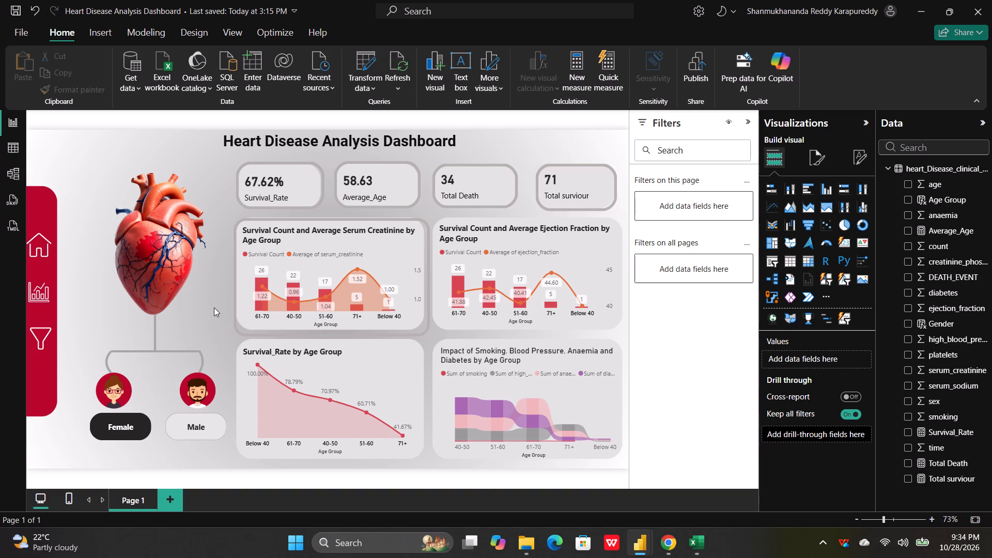
# Narrow the serum creatinine chart from its lower-right corner and nudge it so its border sits evenly around the grey card.
pyautogui.click(397, 312)
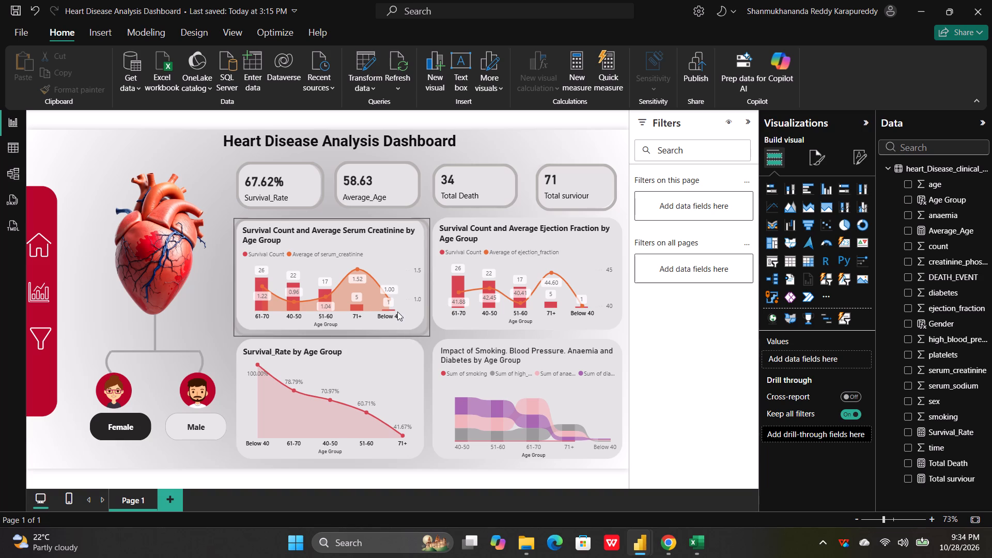
pyautogui.click(428, 333)
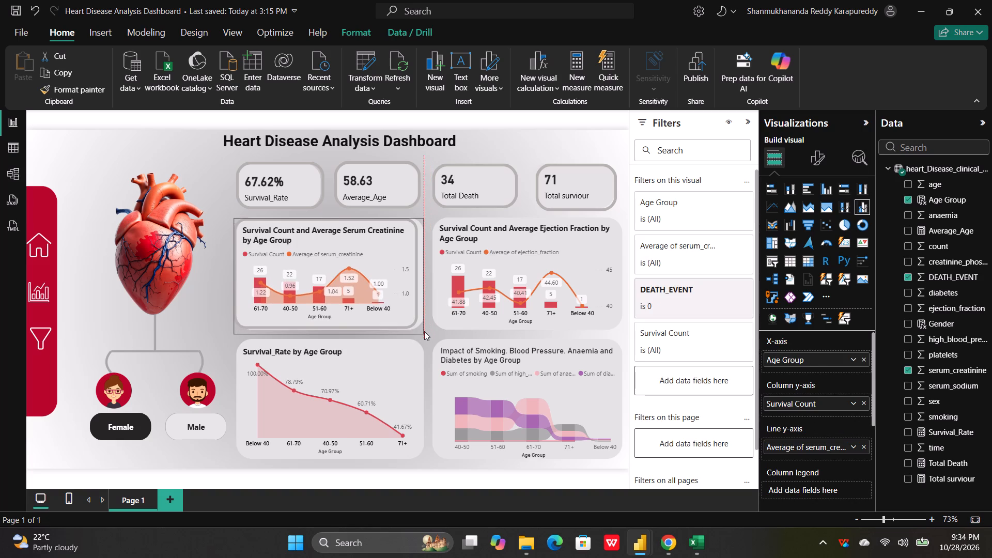
pyautogui.click(209, 298)
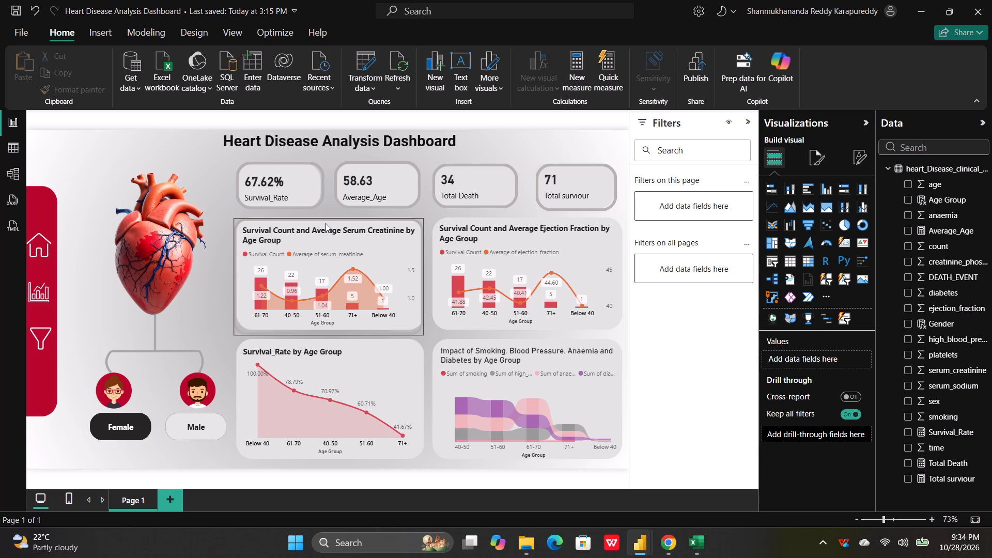
pyautogui.click(354, 249)
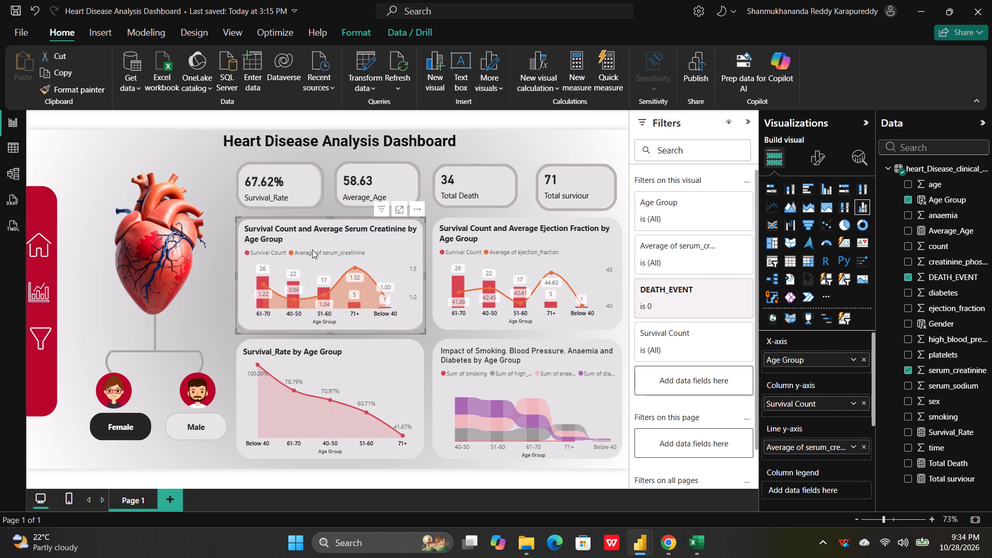
pyautogui.click(216, 257)
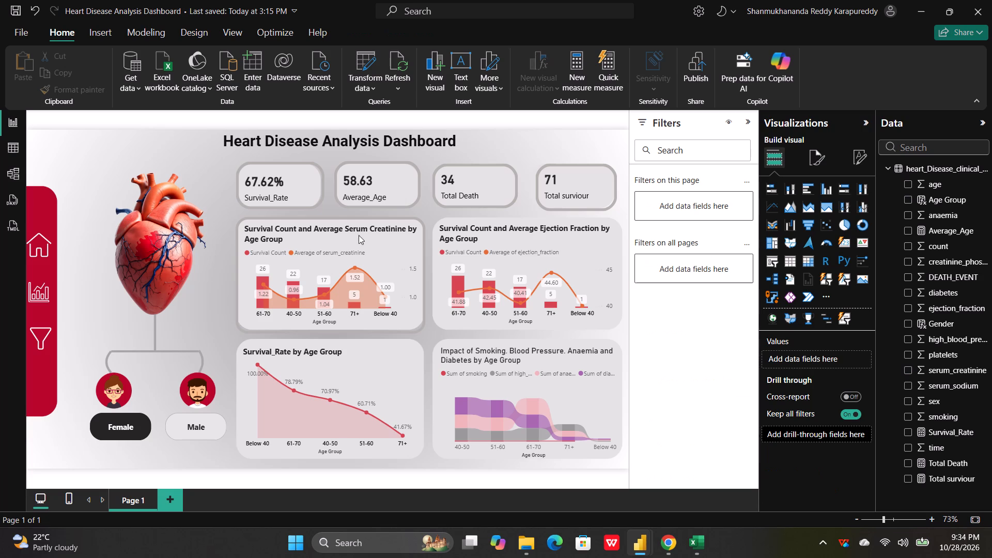
# Turn on the shade area under the line of the ejection fraction chart, matching the serum creatinine chart.
pyautogui.click(540, 242)
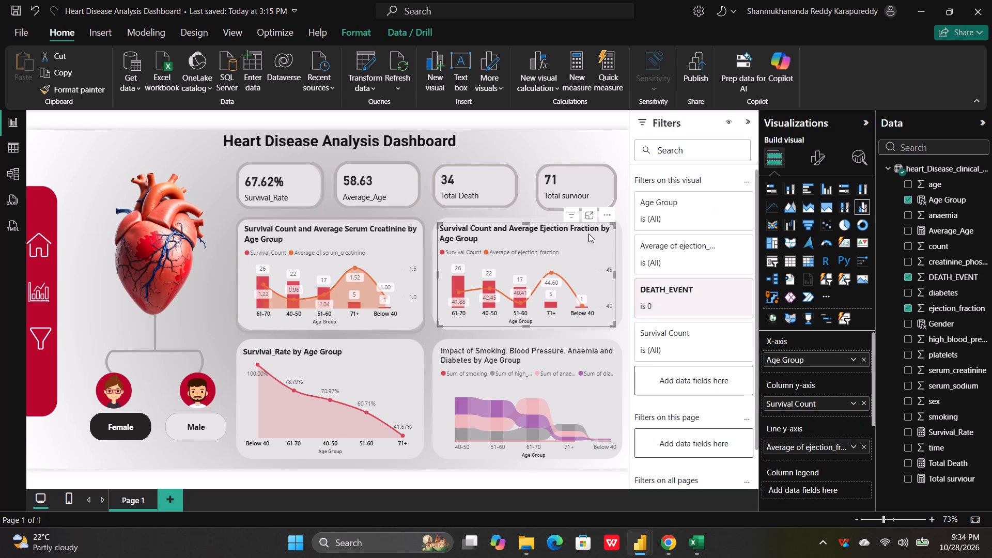
pyautogui.click(815, 154)
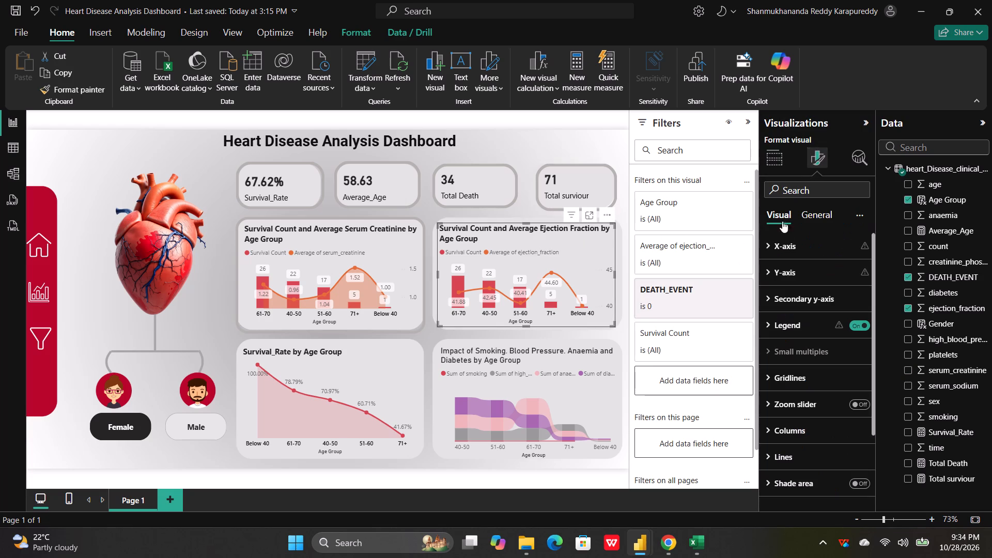
pyautogui.scroll(-1, 770, 327)
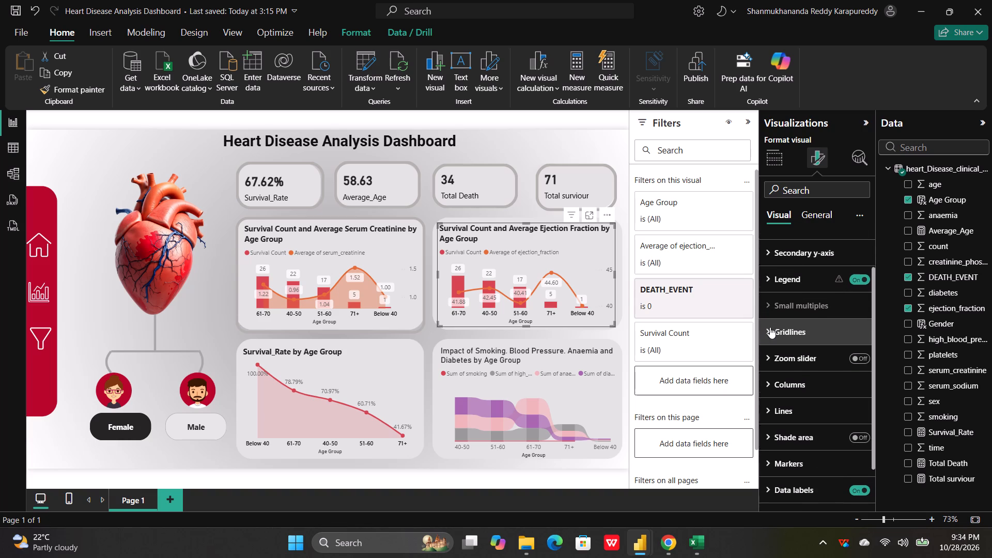
pyautogui.scroll(-1, 770, 327)
pyautogui.scroll(-1, 769, 374)
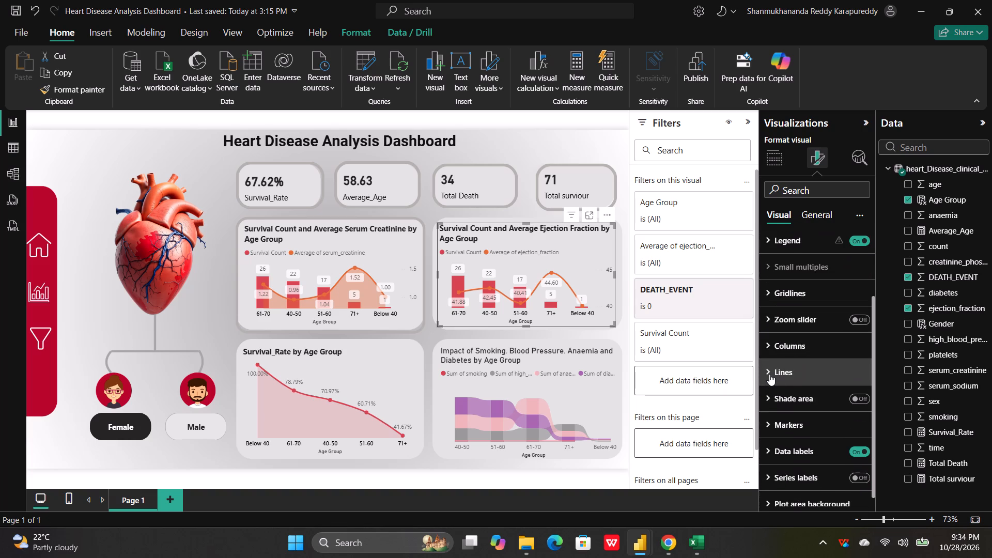
pyautogui.click(384, 240)
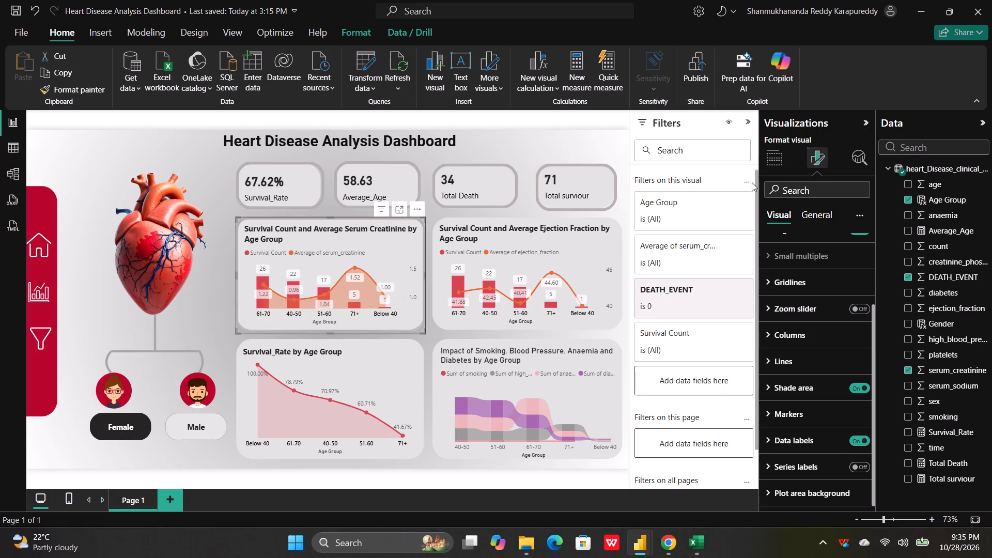
pyautogui.click(546, 240)
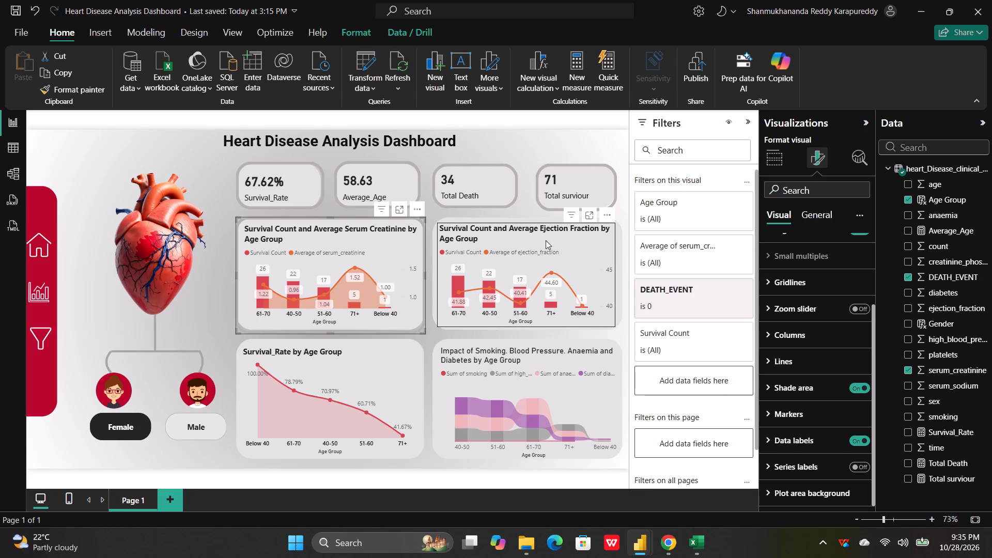
pyautogui.click(864, 388)
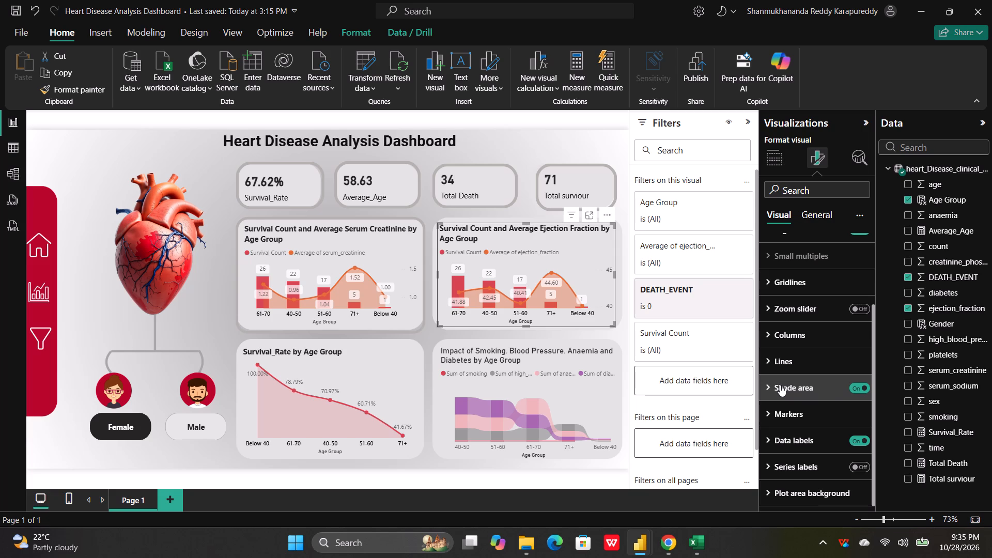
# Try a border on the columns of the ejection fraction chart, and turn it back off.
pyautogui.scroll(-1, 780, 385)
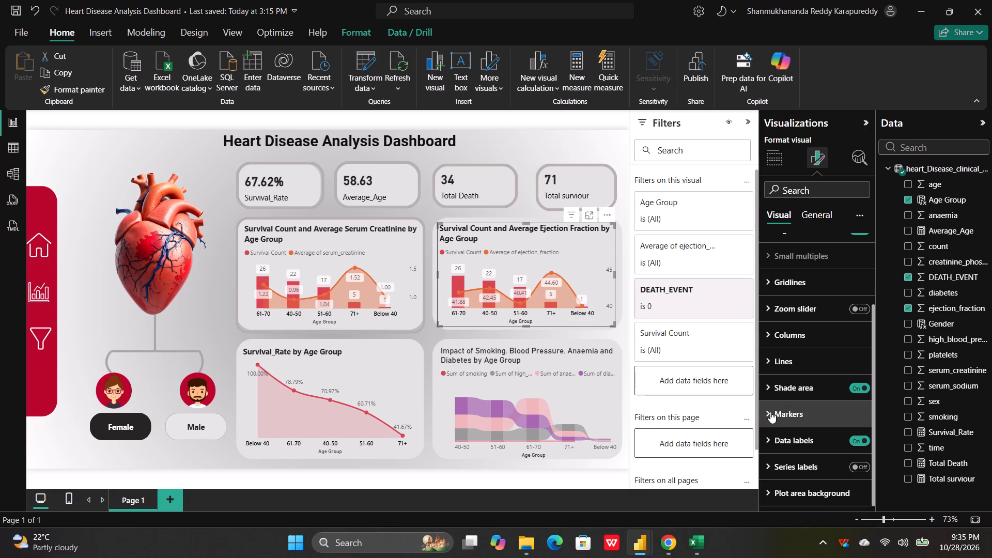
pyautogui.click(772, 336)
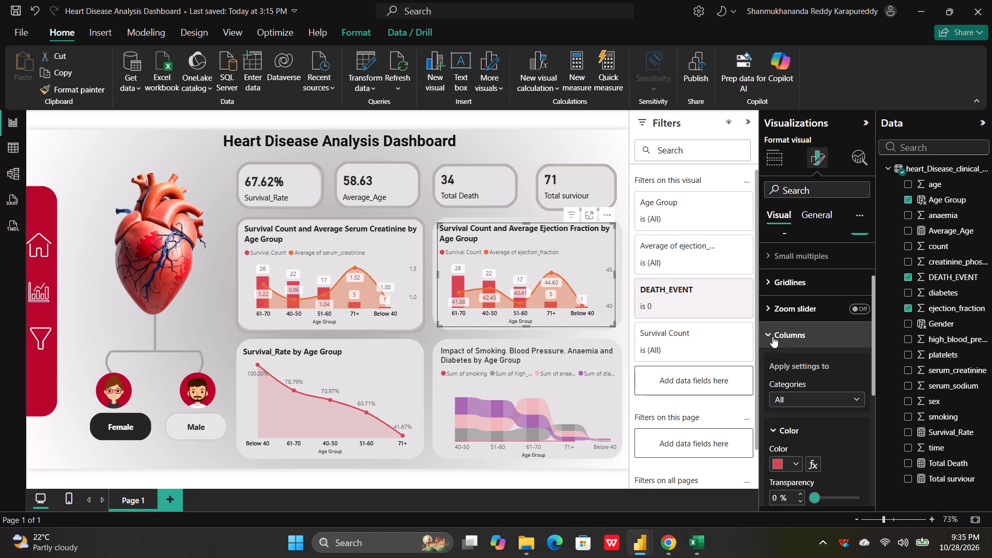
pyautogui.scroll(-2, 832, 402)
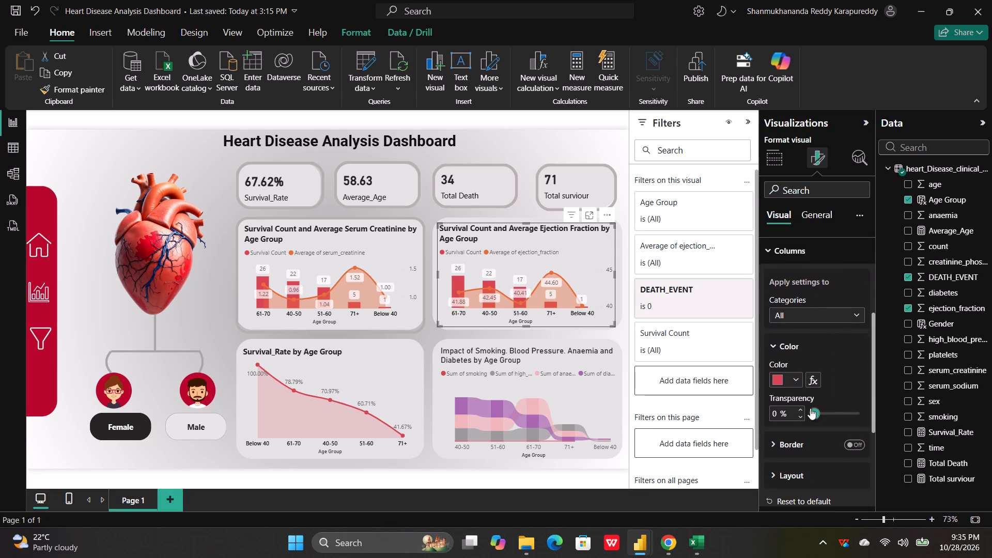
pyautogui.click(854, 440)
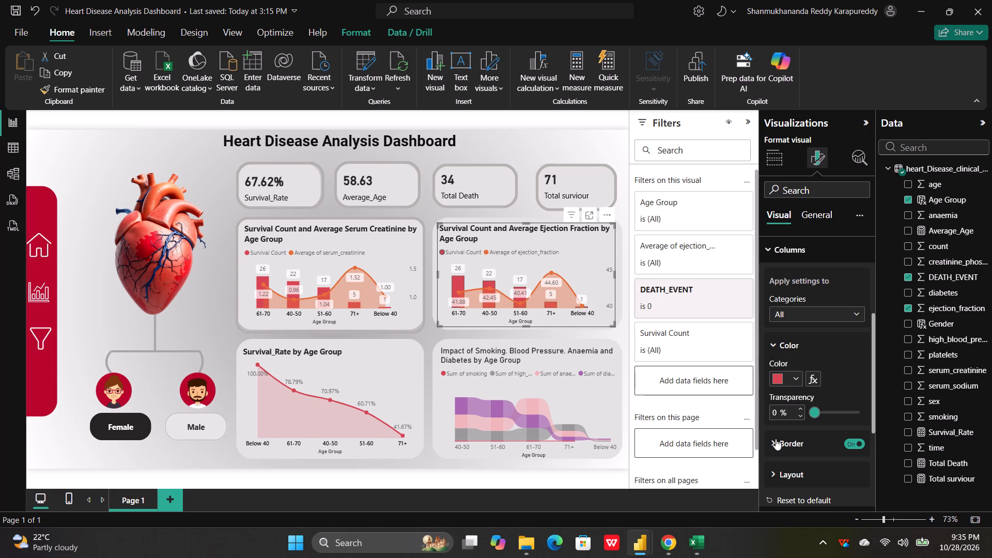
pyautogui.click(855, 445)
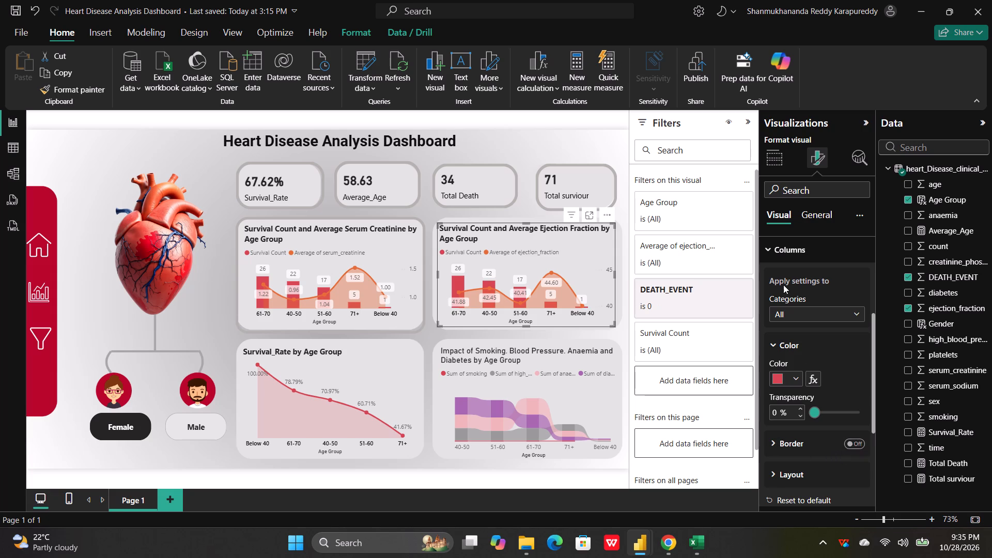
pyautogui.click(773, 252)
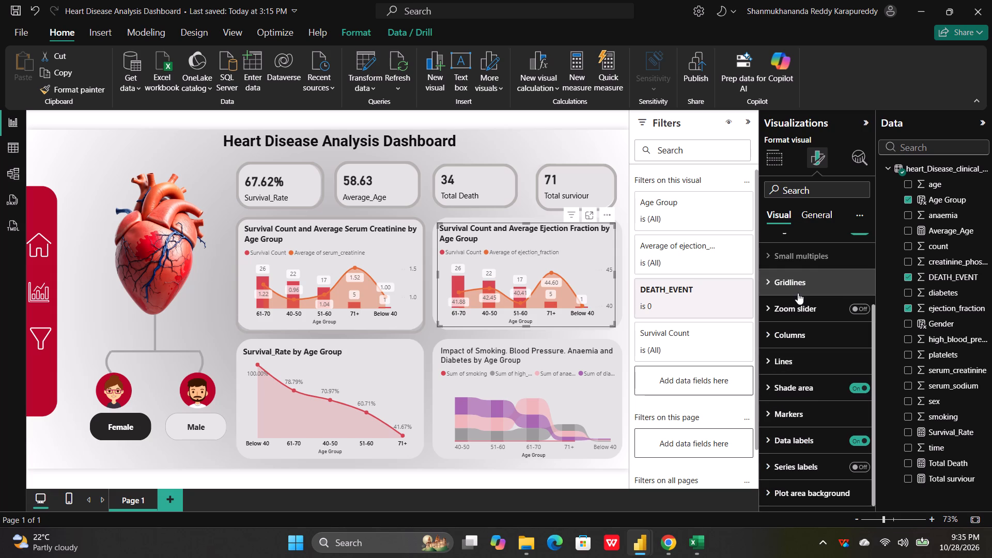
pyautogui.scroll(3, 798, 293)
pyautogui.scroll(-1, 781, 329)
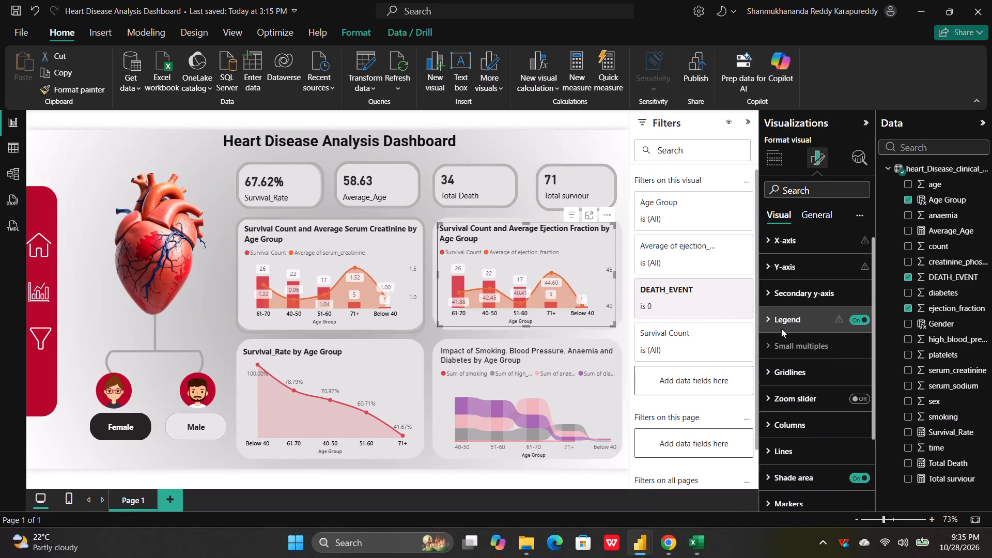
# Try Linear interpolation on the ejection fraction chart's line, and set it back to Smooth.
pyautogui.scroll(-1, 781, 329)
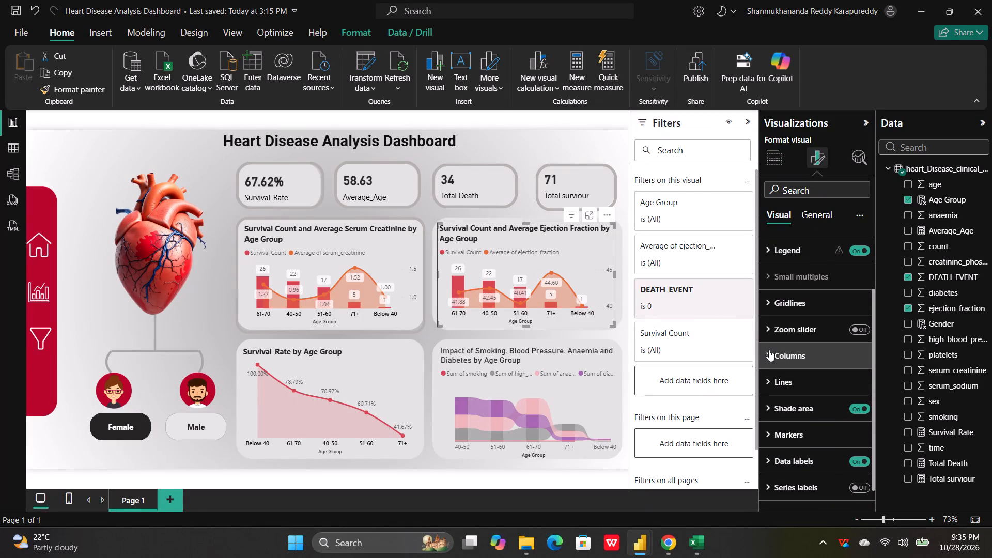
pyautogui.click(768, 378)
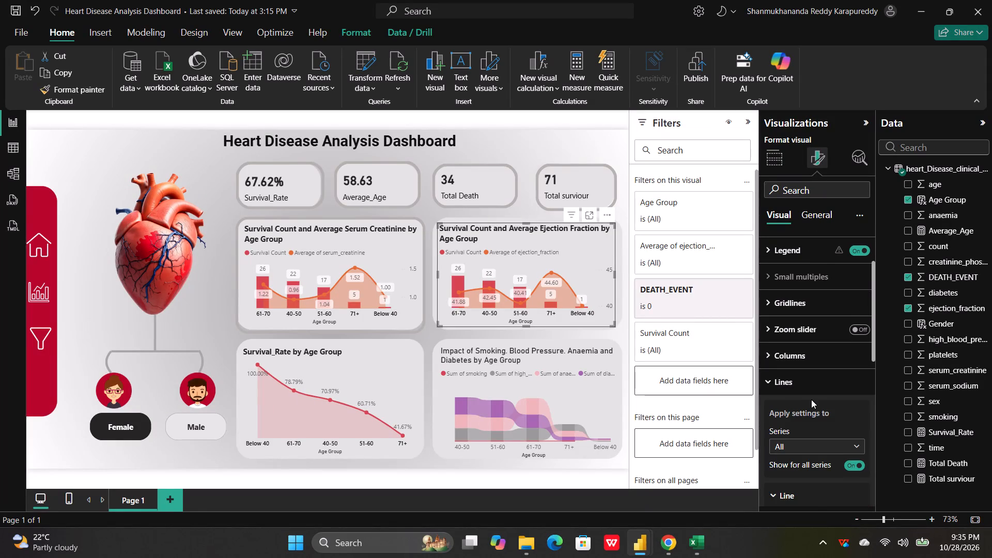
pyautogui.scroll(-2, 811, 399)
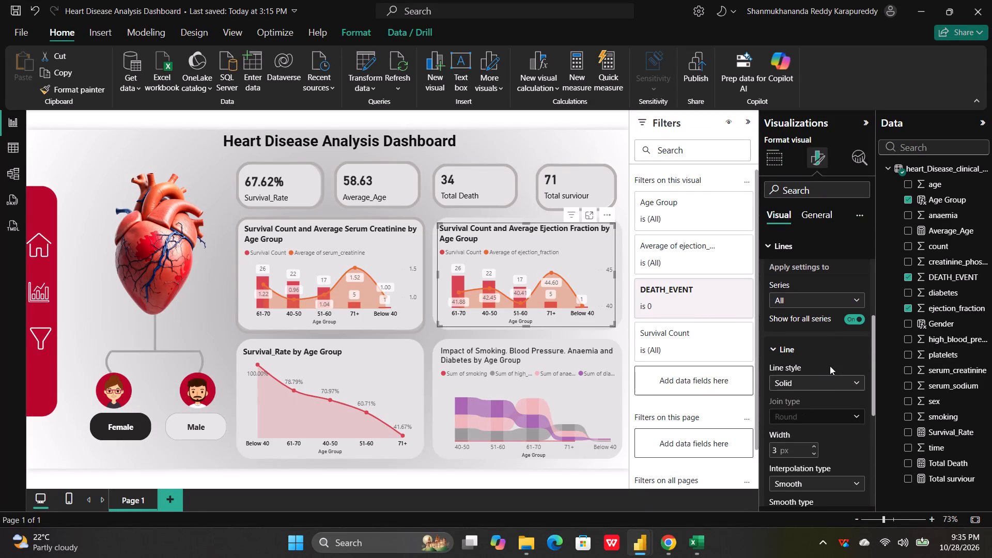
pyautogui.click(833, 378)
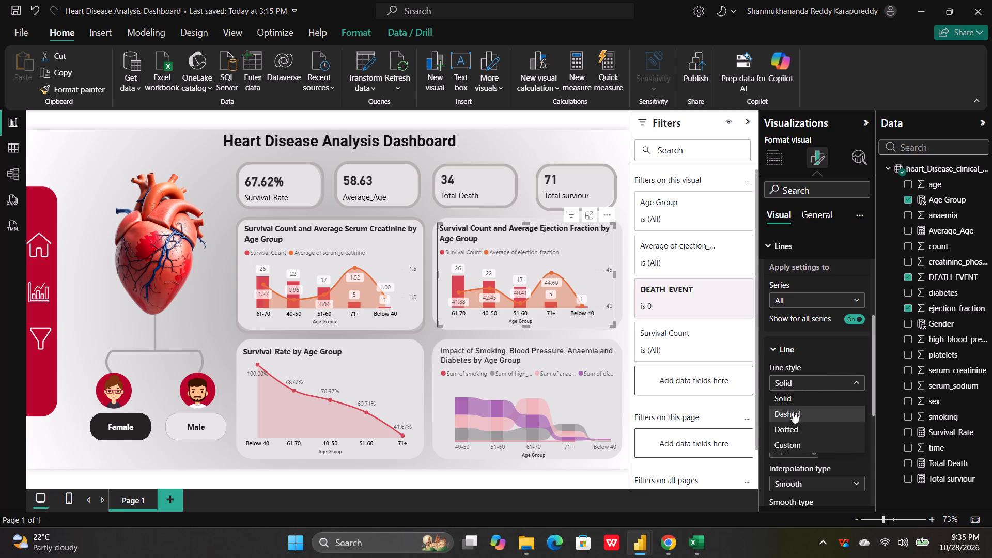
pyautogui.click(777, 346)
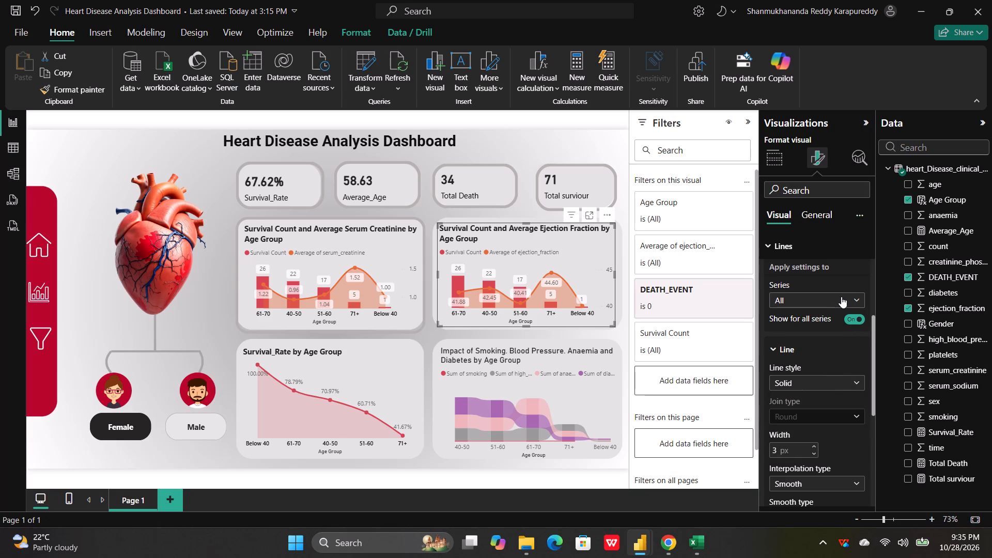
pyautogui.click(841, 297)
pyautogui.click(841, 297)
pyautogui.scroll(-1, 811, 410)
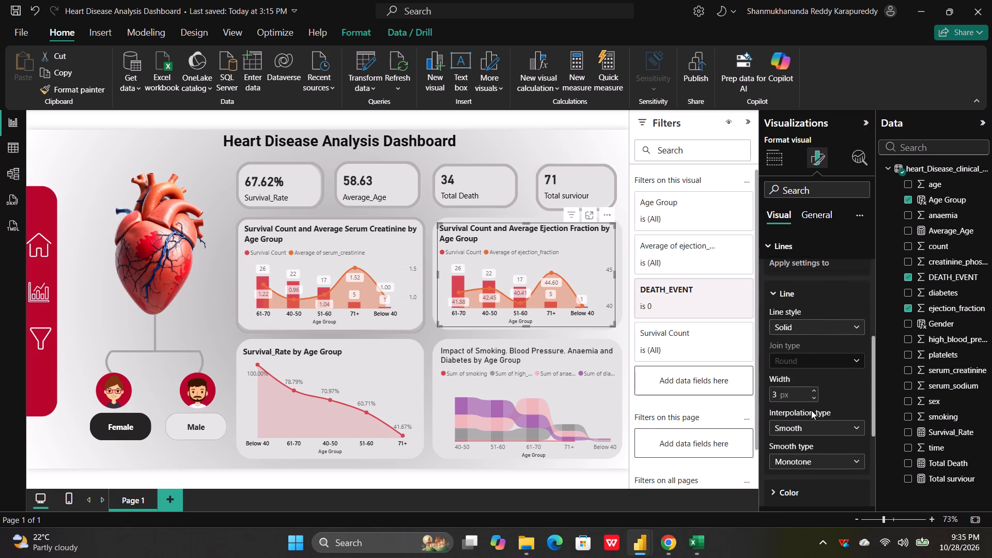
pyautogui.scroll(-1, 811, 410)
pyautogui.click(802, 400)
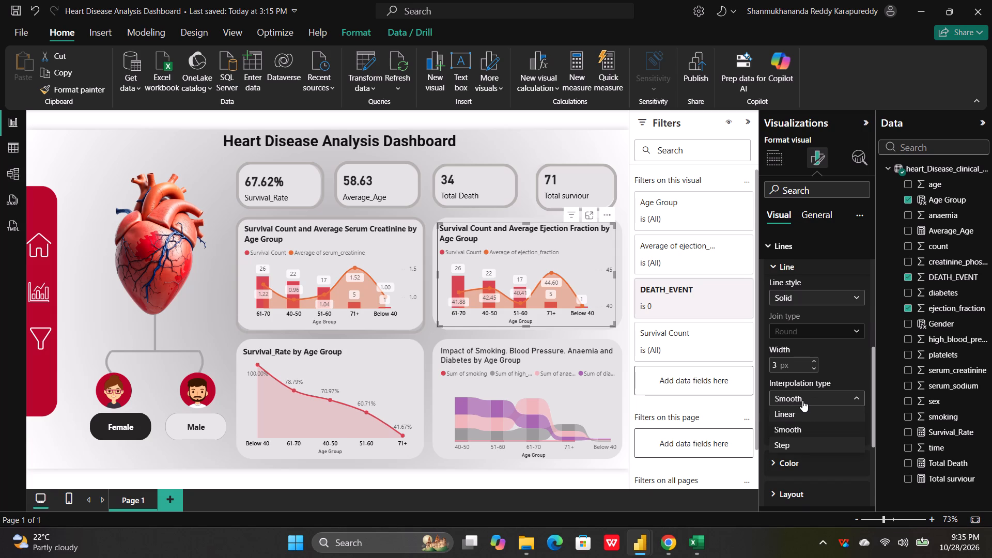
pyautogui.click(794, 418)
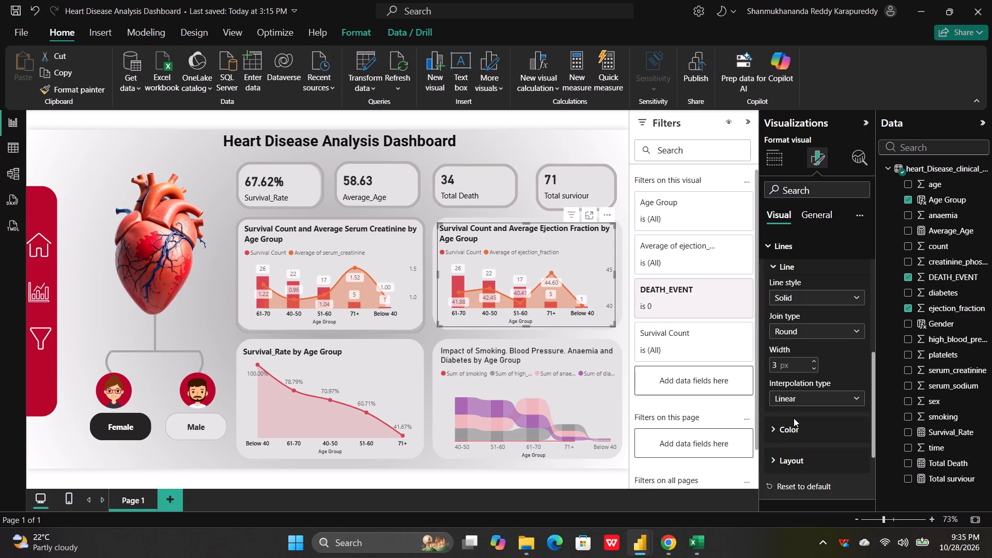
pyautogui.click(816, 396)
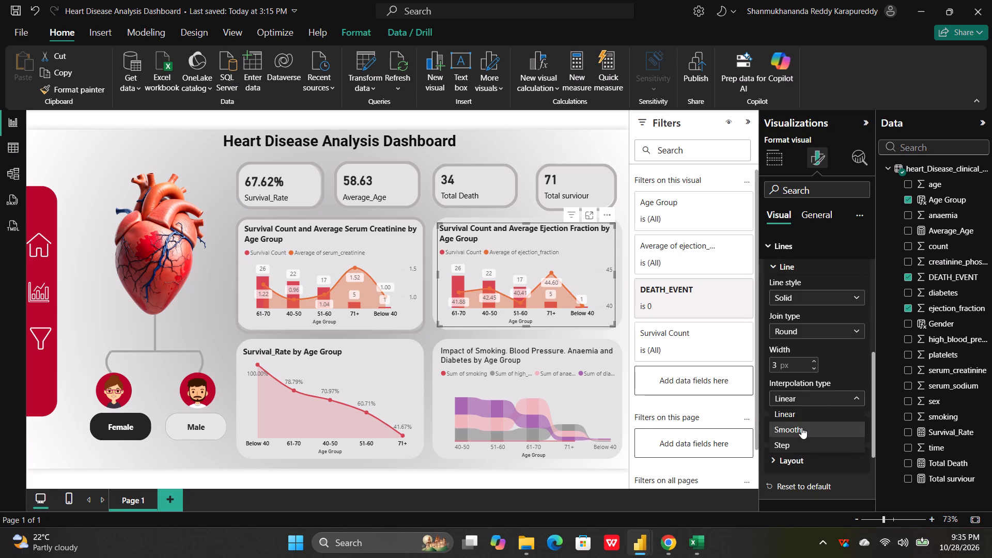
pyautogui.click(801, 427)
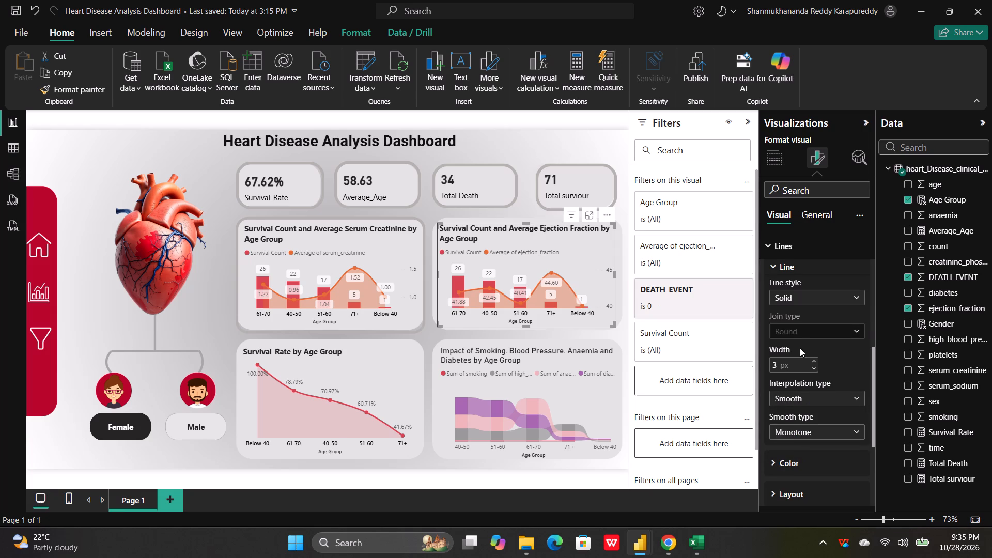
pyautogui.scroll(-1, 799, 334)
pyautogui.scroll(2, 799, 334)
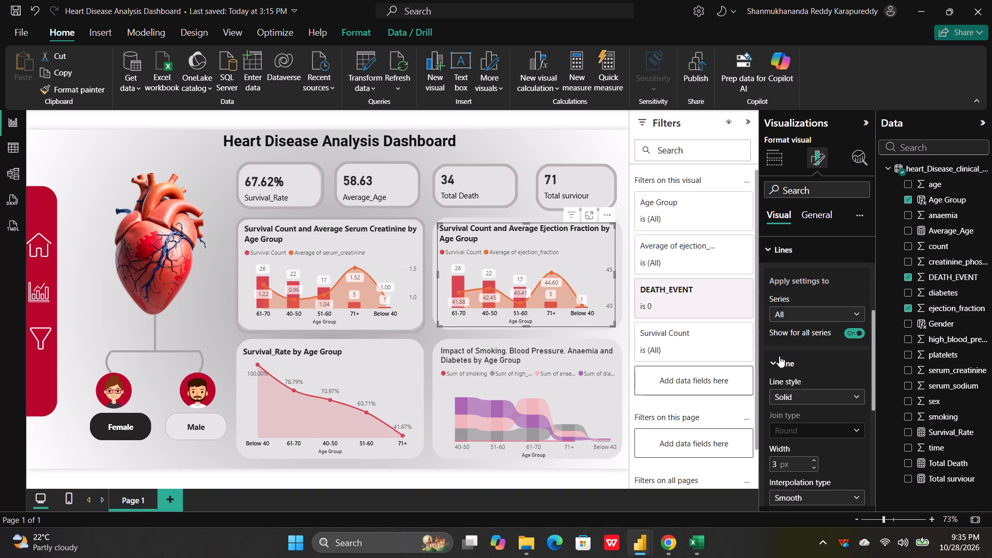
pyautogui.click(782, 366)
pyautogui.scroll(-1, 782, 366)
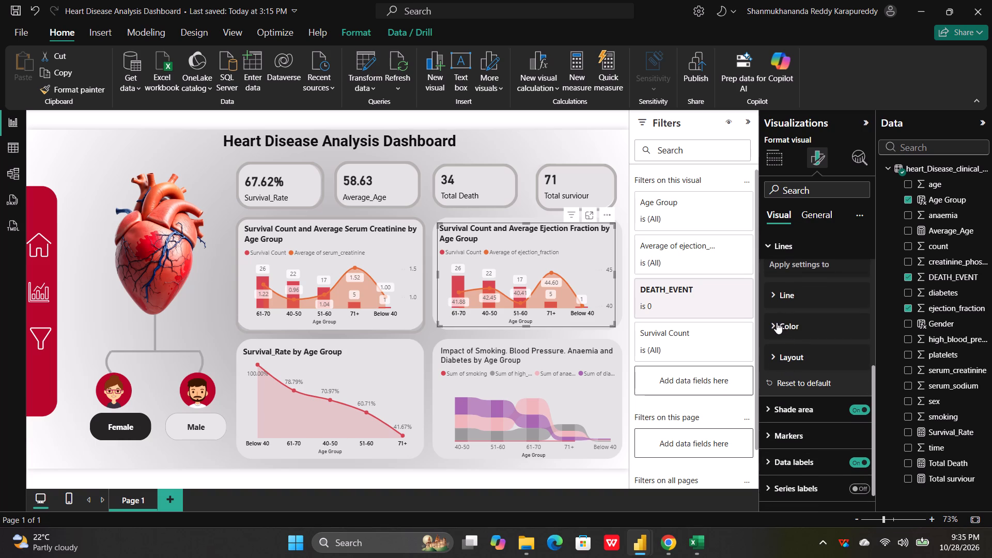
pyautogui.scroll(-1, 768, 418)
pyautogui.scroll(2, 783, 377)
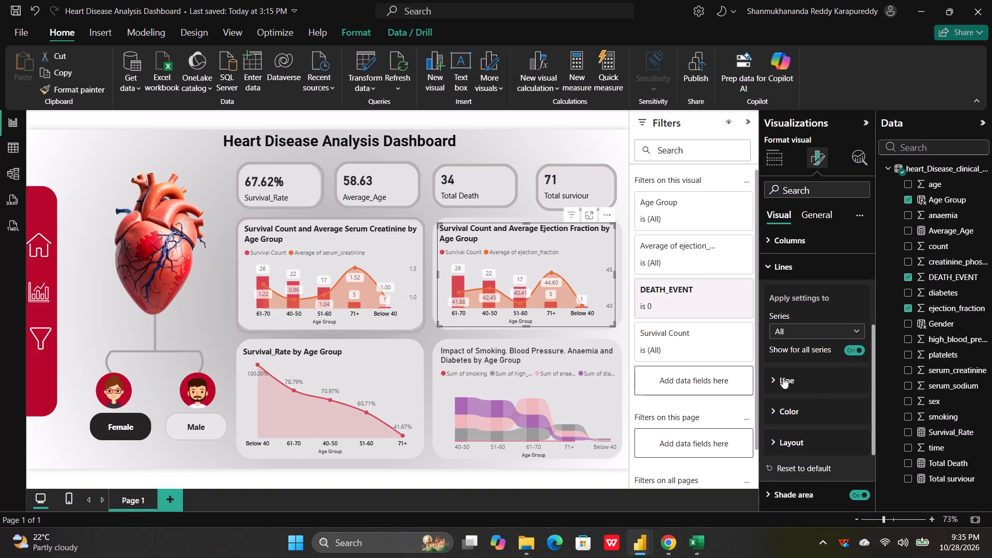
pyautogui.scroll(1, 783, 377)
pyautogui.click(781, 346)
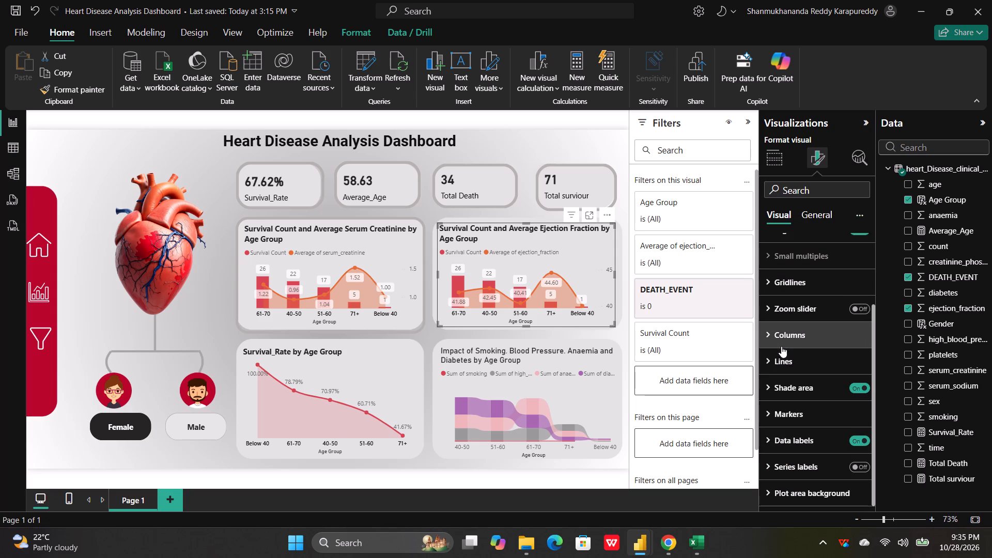
# Examine the legend and data label settings of the ejection fraction chart, including the label layout and position options.
pyautogui.scroll(1, 768, 305)
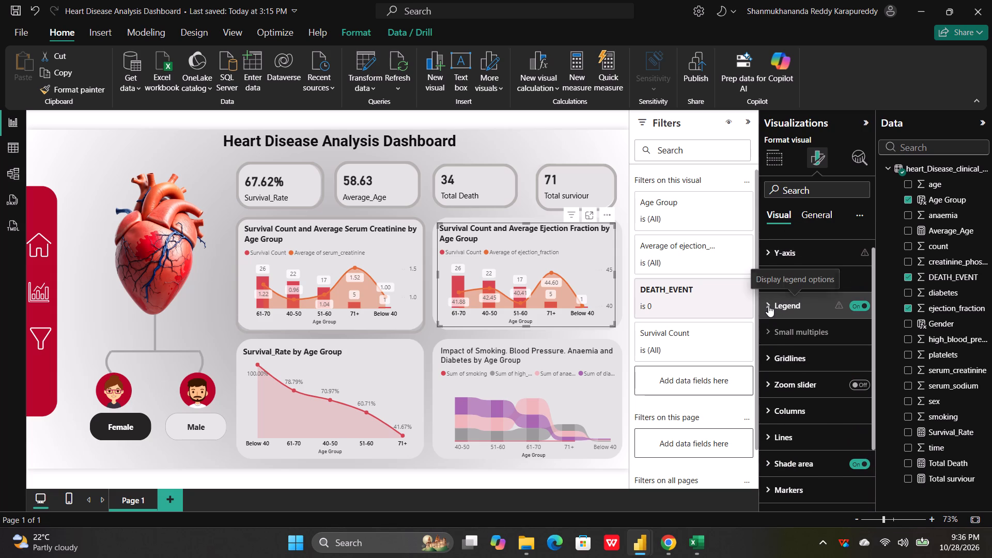
pyautogui.click(768, 305)
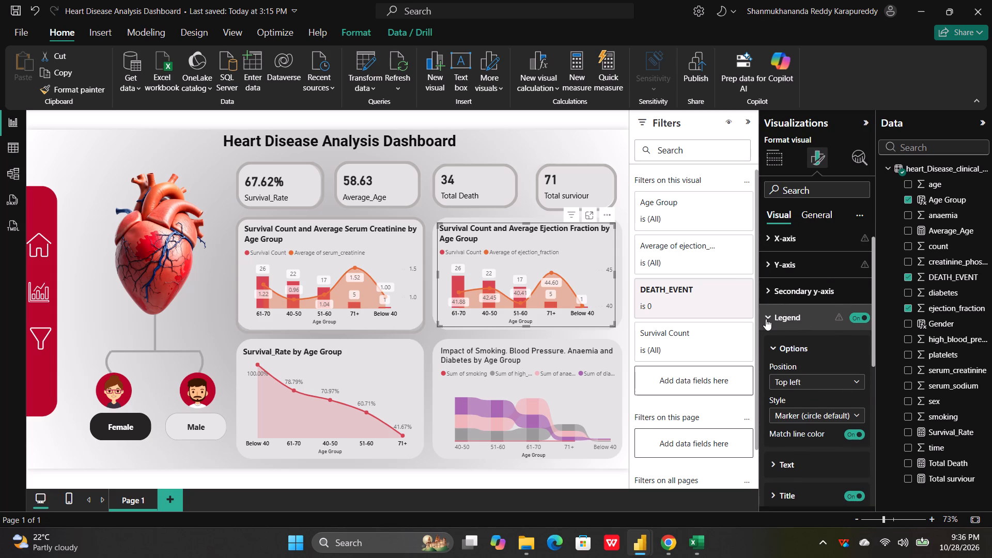
pyautogui.click(766, 319)
pyautogui.scroll(-2, 766, 319)
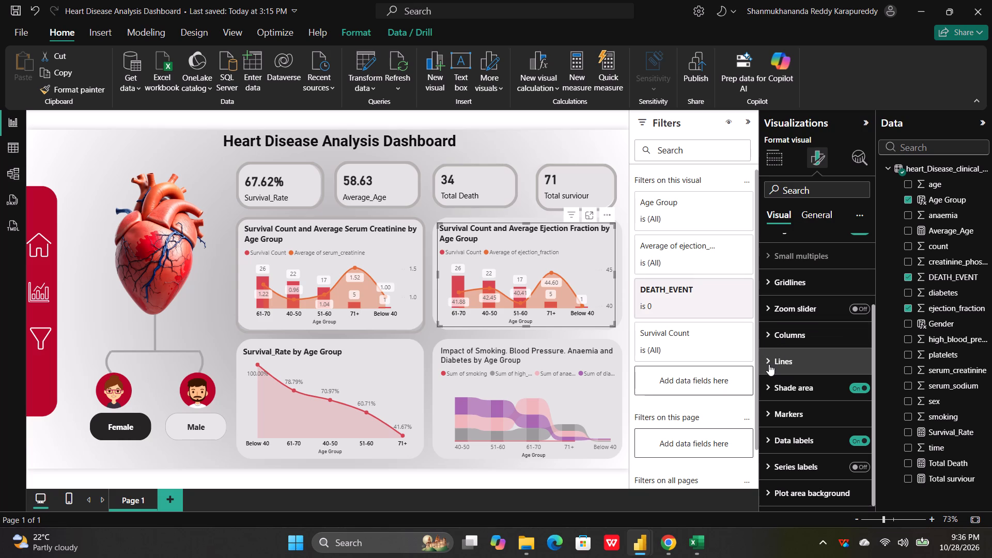
pyautogui.scroll(-1, 768, 363)
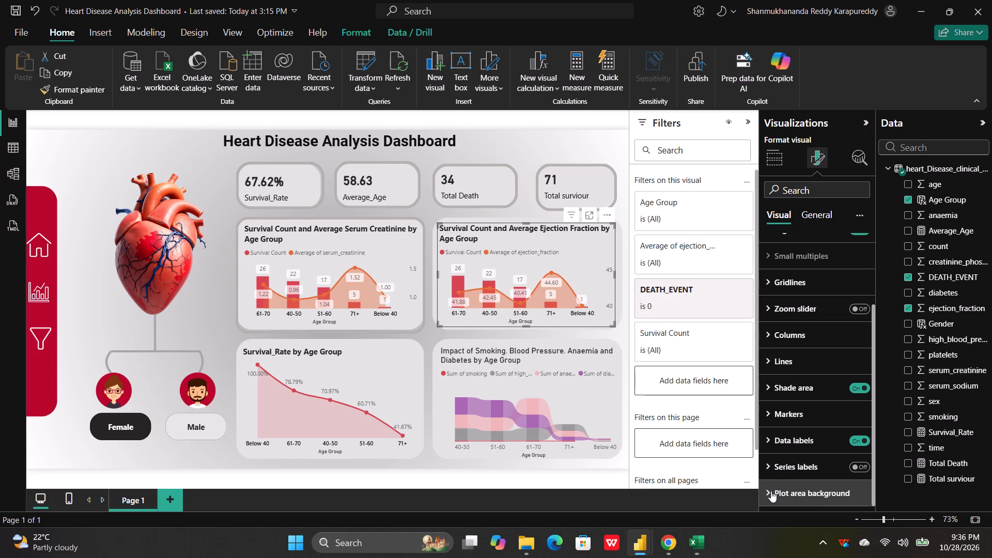
pyautogui.click(768, 442)
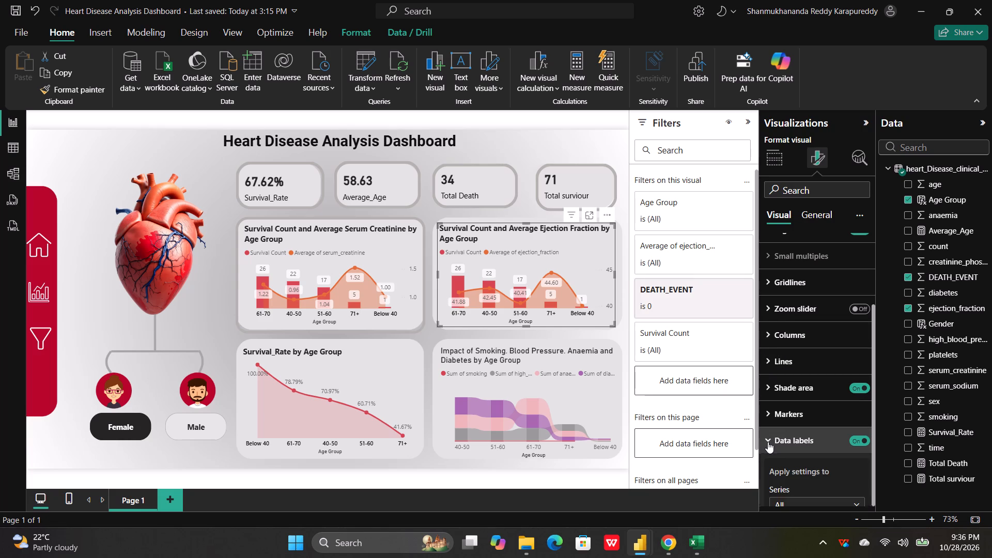
pyautogui.scroll(-2, 768, 442)
pyautogui.scroll(-2, 826, 420)
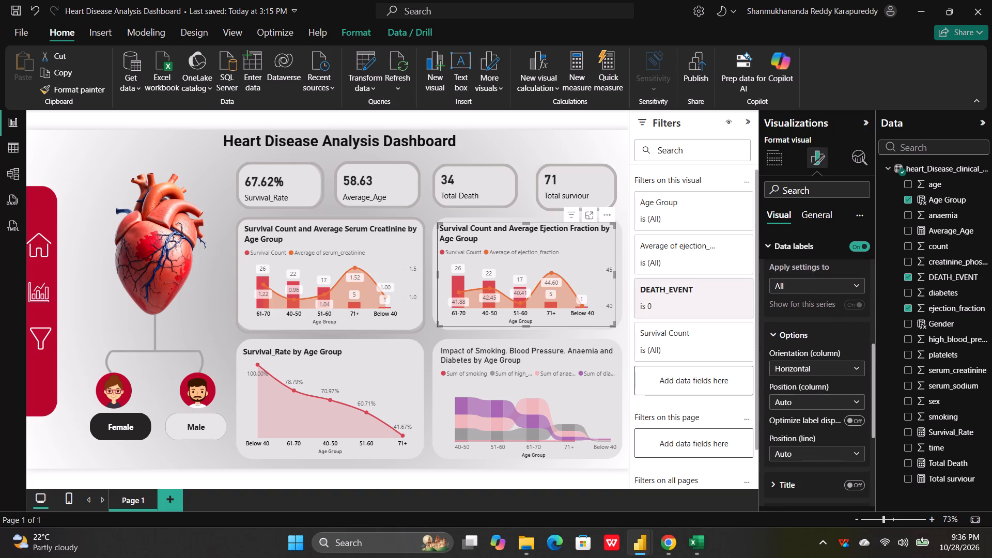
pyautogui.scroll(-2, 826, 420)
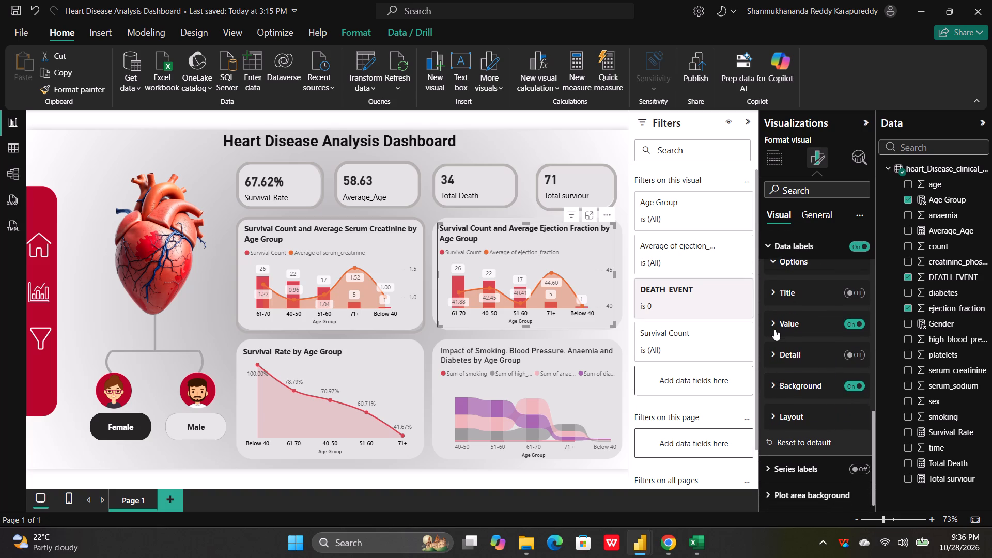
pyautogui.scroll(-1, 784, 377)
pyautogui.scroll(1, 784, 377)
pyautogui.click(778, 434)
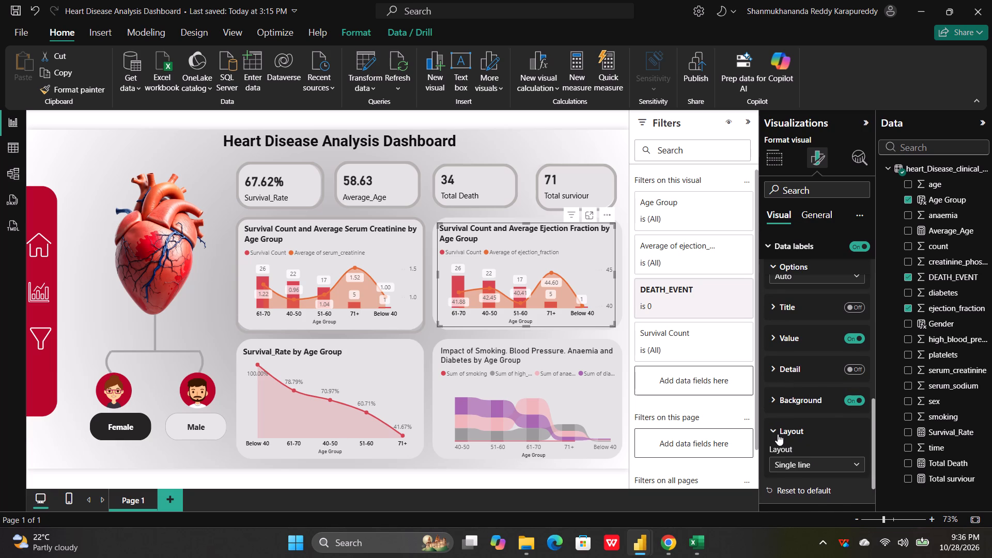
pyautogui.scroll(-3, 778, 434)
pyautogui.click(775, 377)
pyautogui.scroll(1, 775, 377)
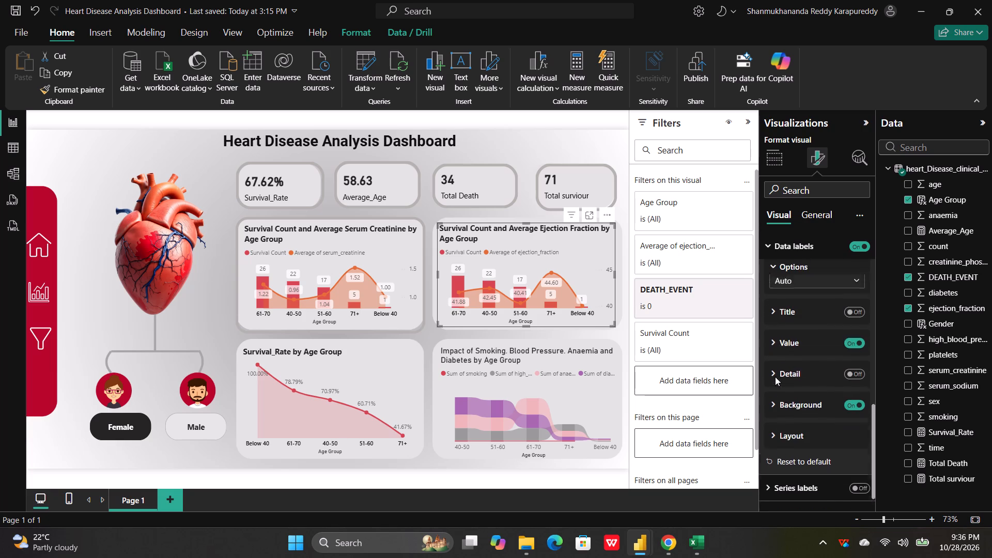
pyautogui.scroll(2, 775, 377)
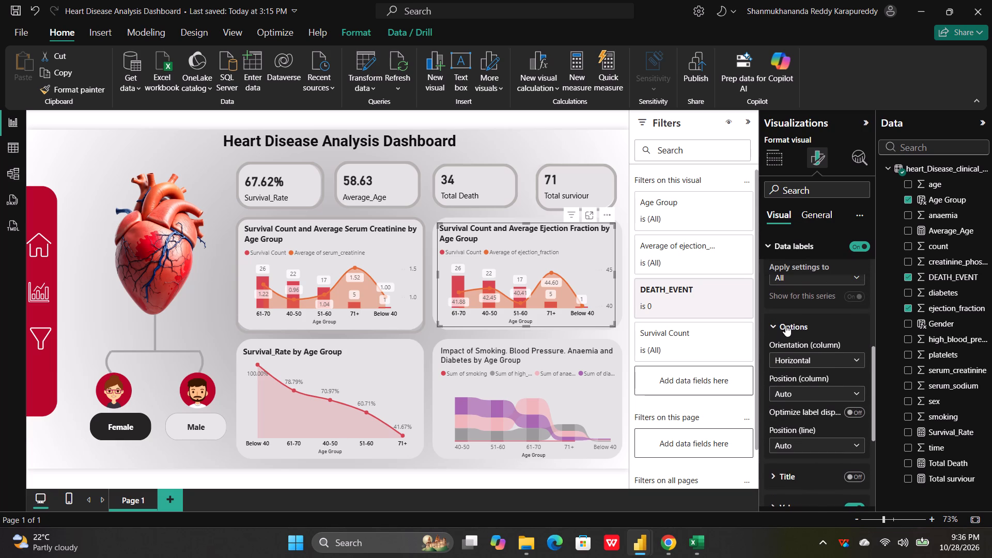
pyautogui.click(785, 325)
pyautogui.scroll(3, 785, 325)
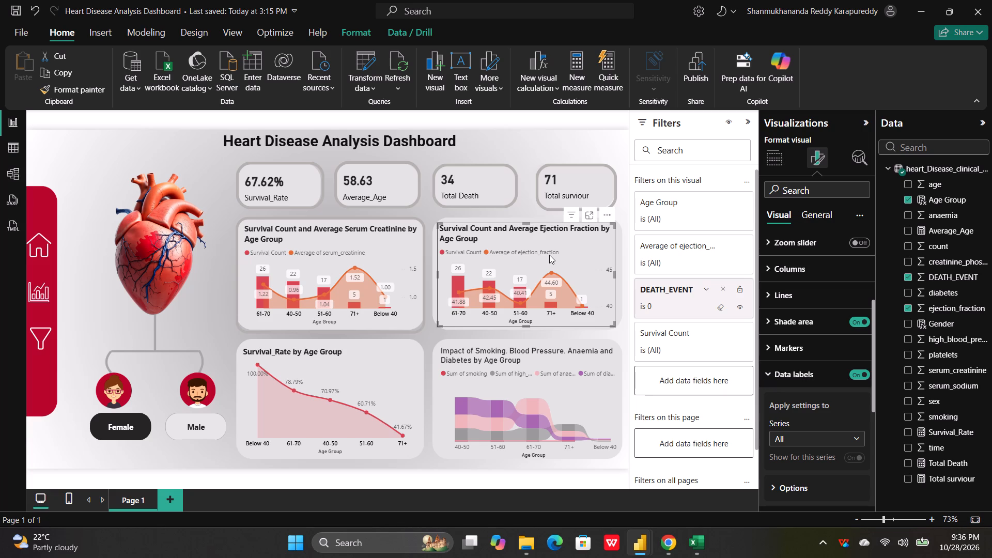
# Examine the serum creatinine chart's shade area settings, including its colour and area transparency, for comparison with the ejection fraction chart.
pyautogui.click(573, 259)
pyautogui.click(393, 266)
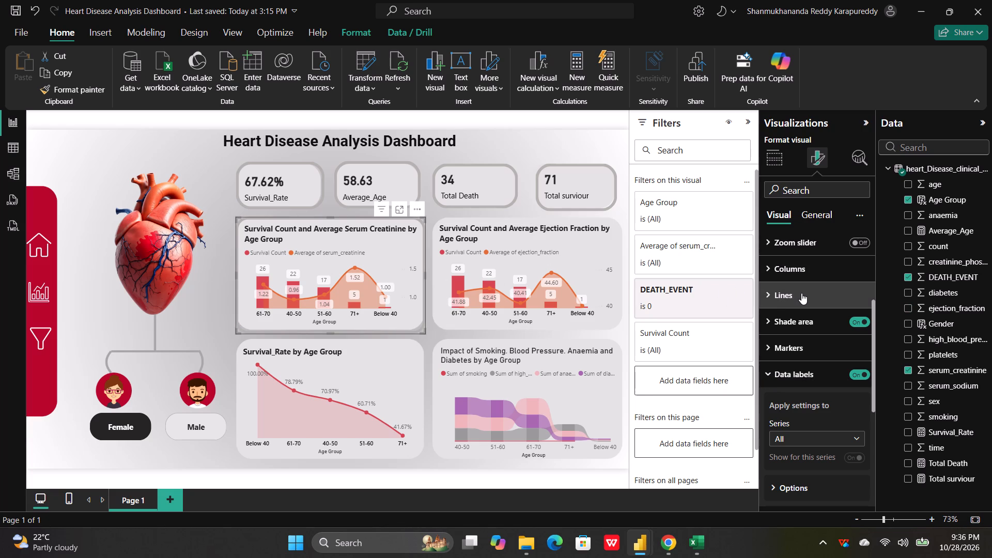
pyautogui.scroll(-1, 801, 293)
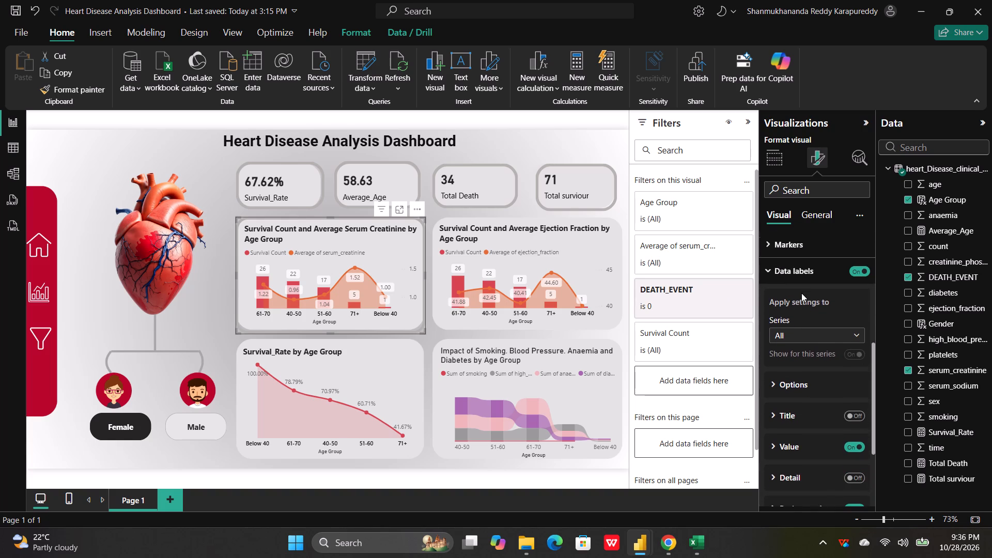
pyautogui.scroll(3, 801, 293)
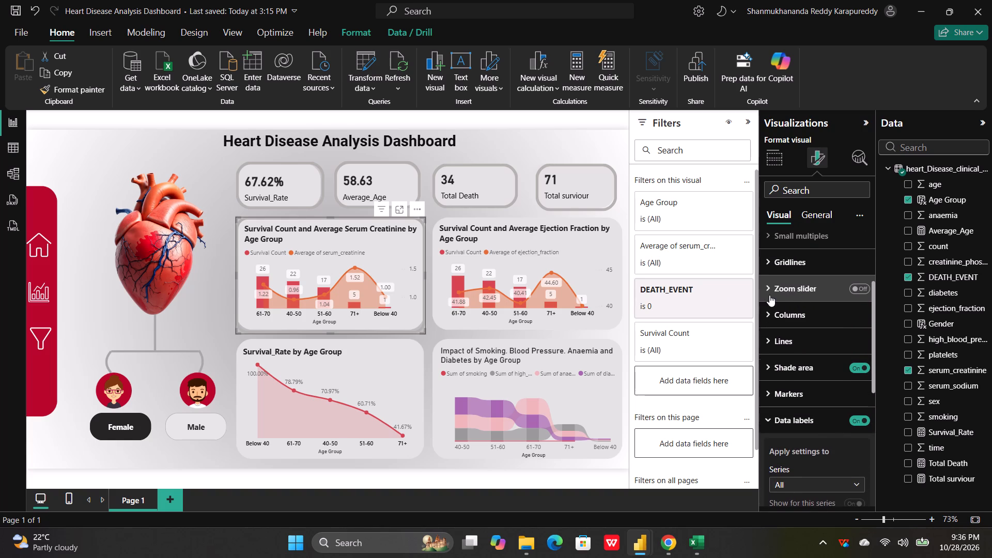
pyautogui.scroll(2, 769, 295)
pyautogui.scroll(-1, 784, 387)
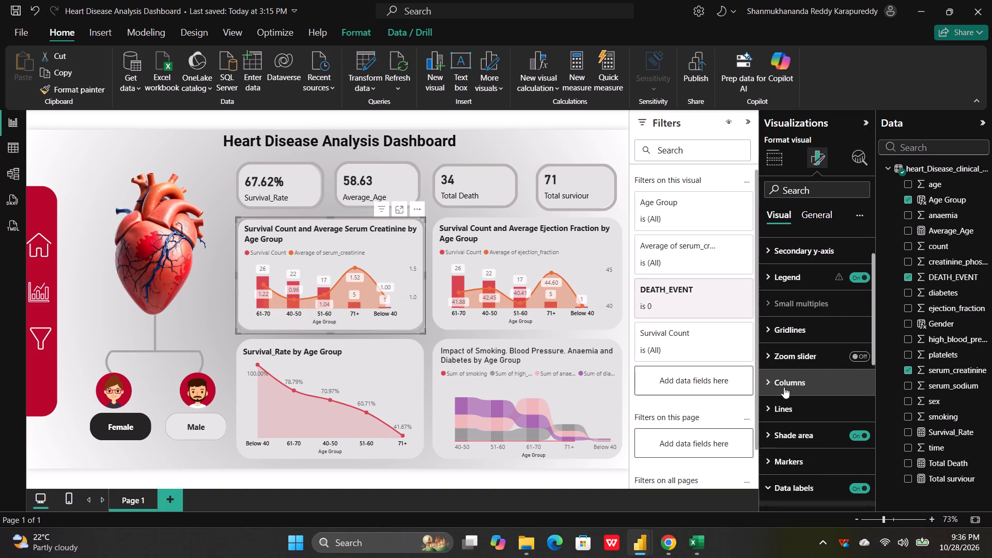
pyautogui.scroll(-1, 784, 387)
pyautogui.click(768, 427)
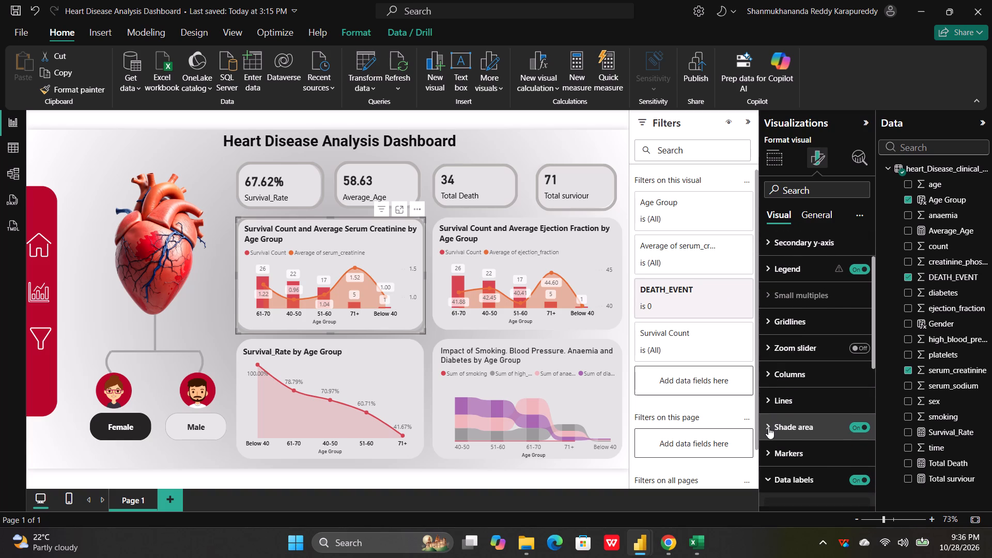
pyautogui.scroll(-4, 768, 427)
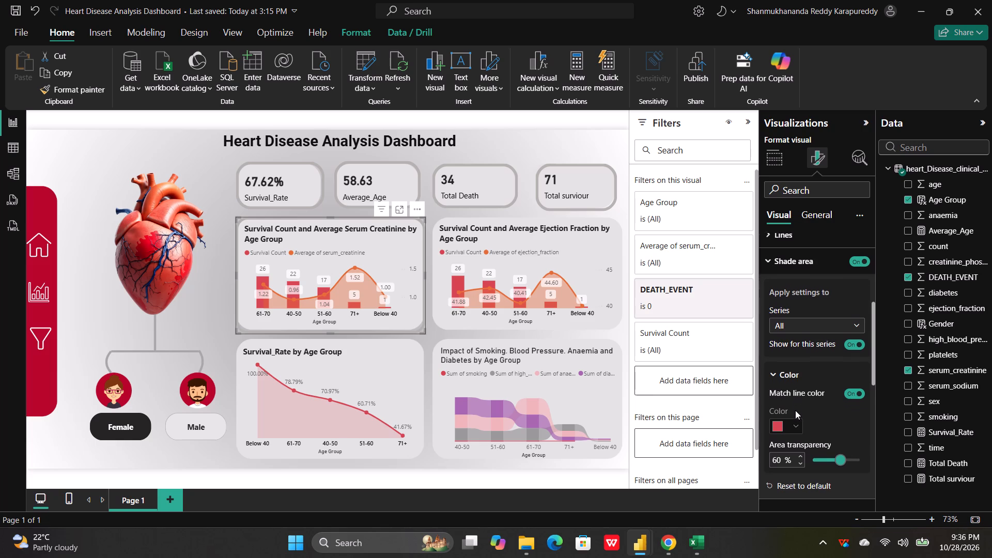
pyautogui.scroll(-1, 795, 410)
pyautogui.scroll(-3, 815, 350)
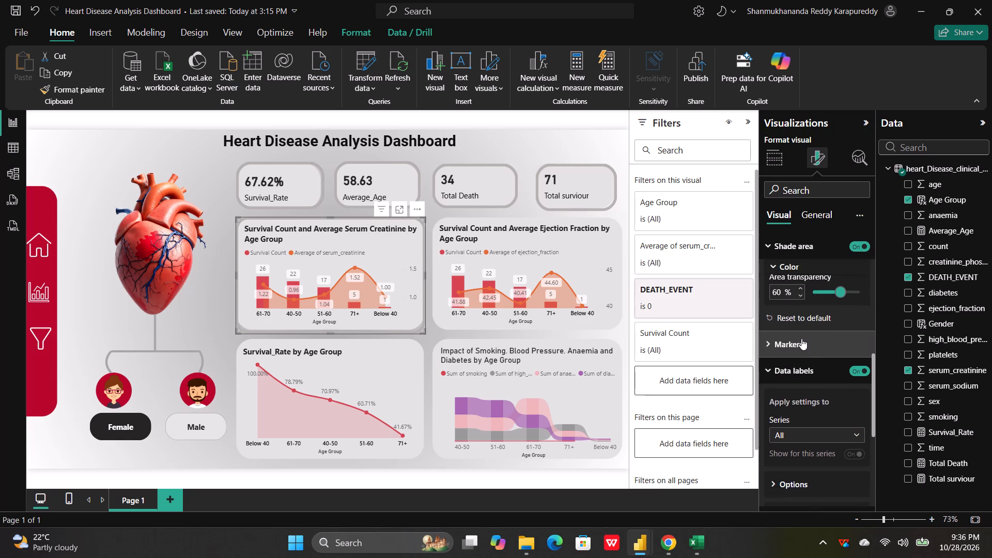
pyautogui.scroll(1, 801, 338)
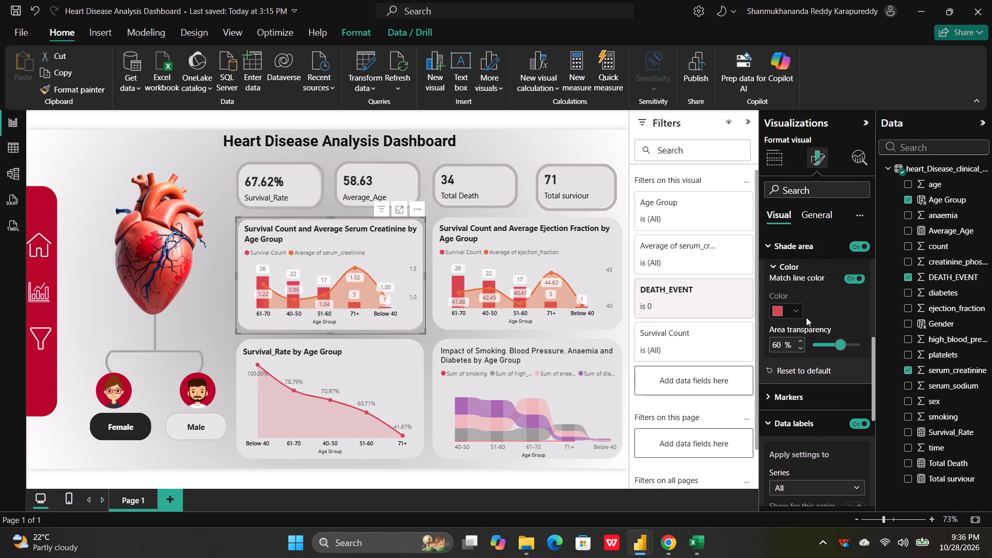
pyautogui.scroll(1, 806, 317)
pyautogui.click(779, 316)
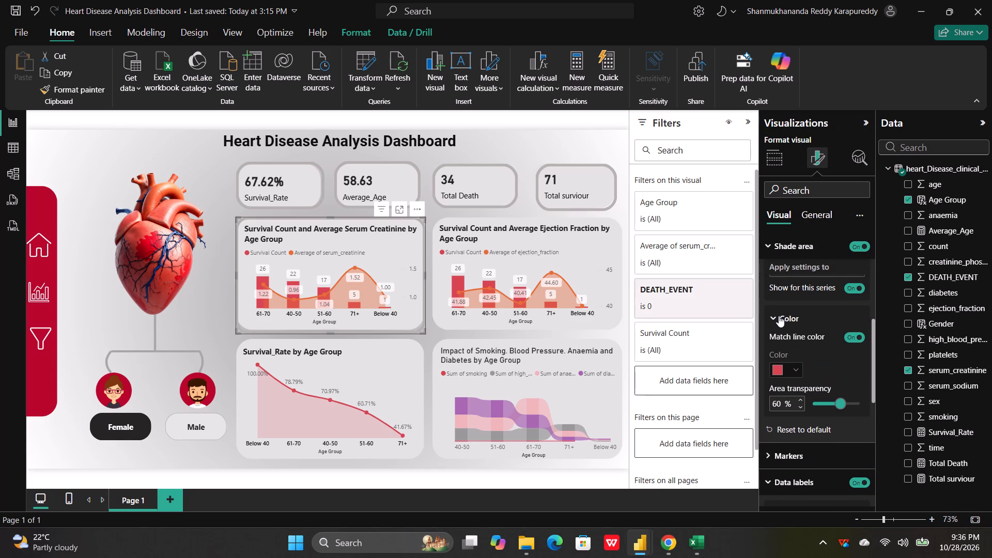
# Examine the ejection fraction chart's shade area colour and area transparency settings against those of the serum creatinine chart.
pyautogui.scroll(1, 808, 320)
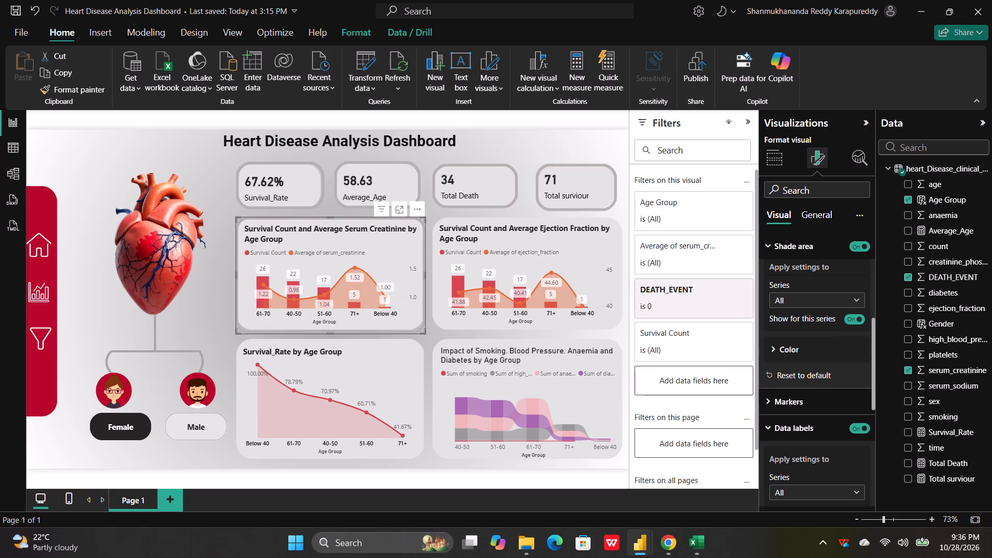
pyautogui.scroll(1, 808, 320)
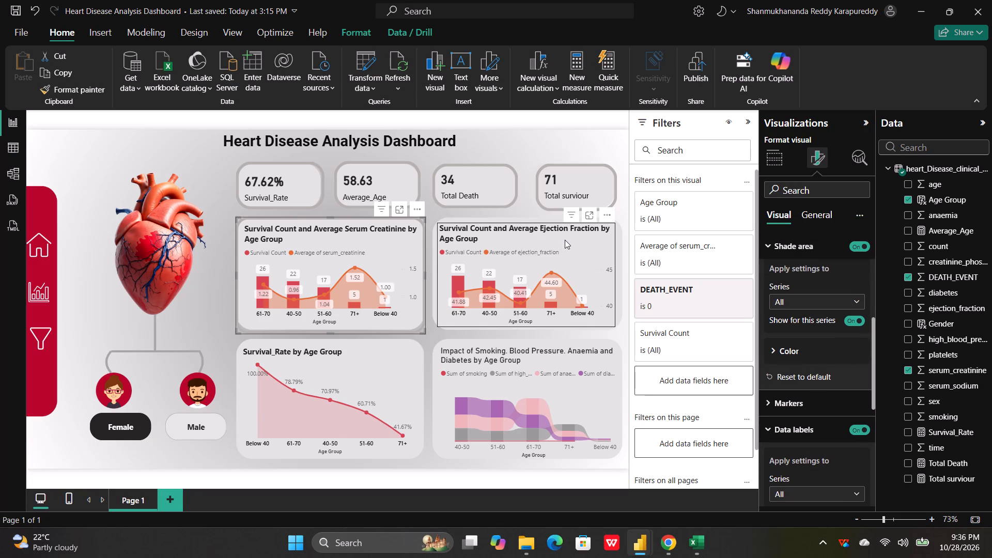
pyautogui.click(565, 240)
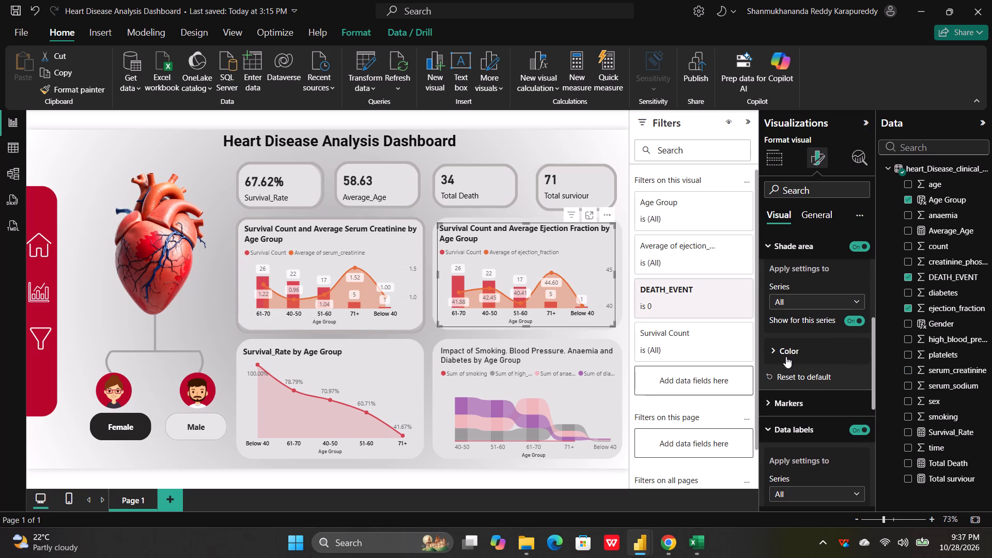
pyautogui.click(781, 347)
pyautogui.scroll(-1, 781, 347)
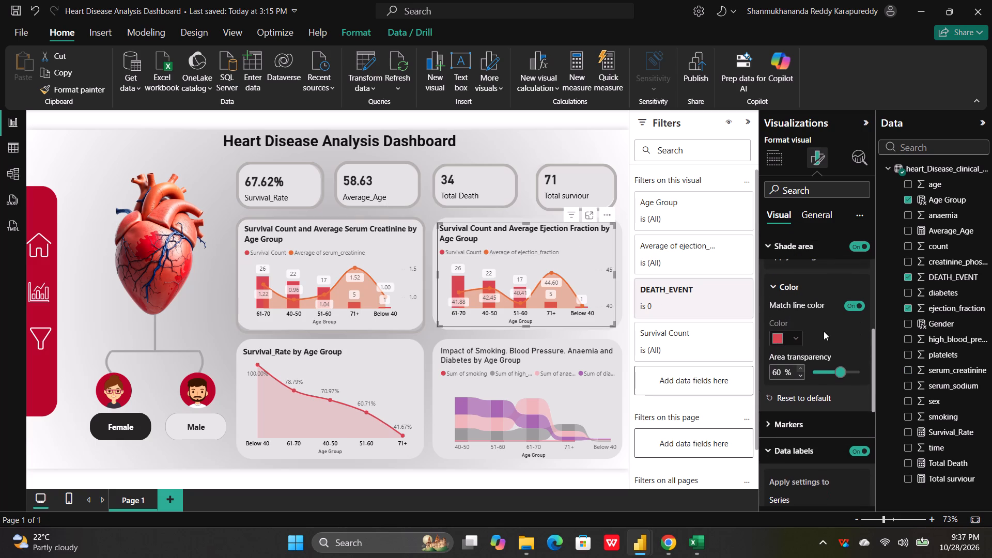
pyautogui.scroll(1, 824, 330)
pyautogui.click(783, 345)
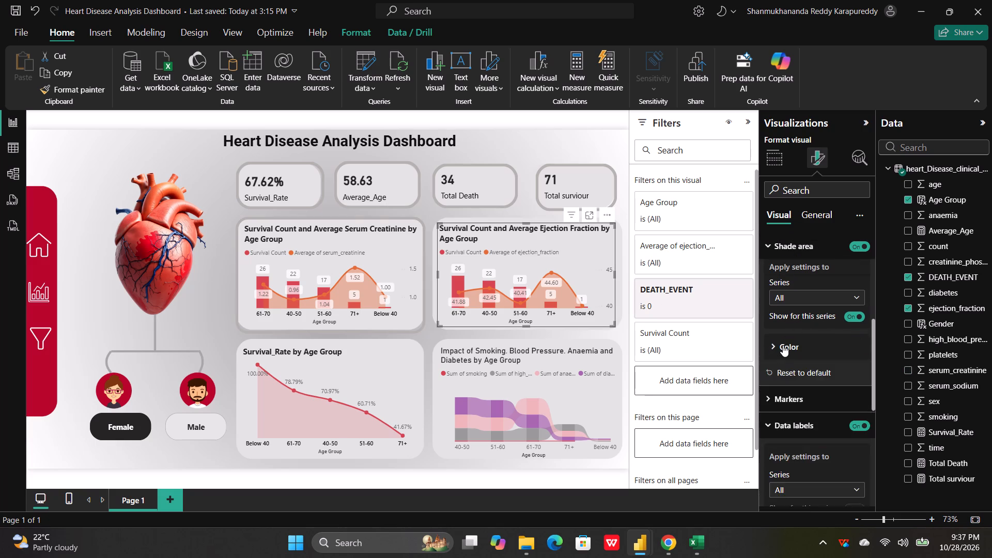
pyautogui.scroll(1, 783, 345)
pyautogui.click(776, 317)
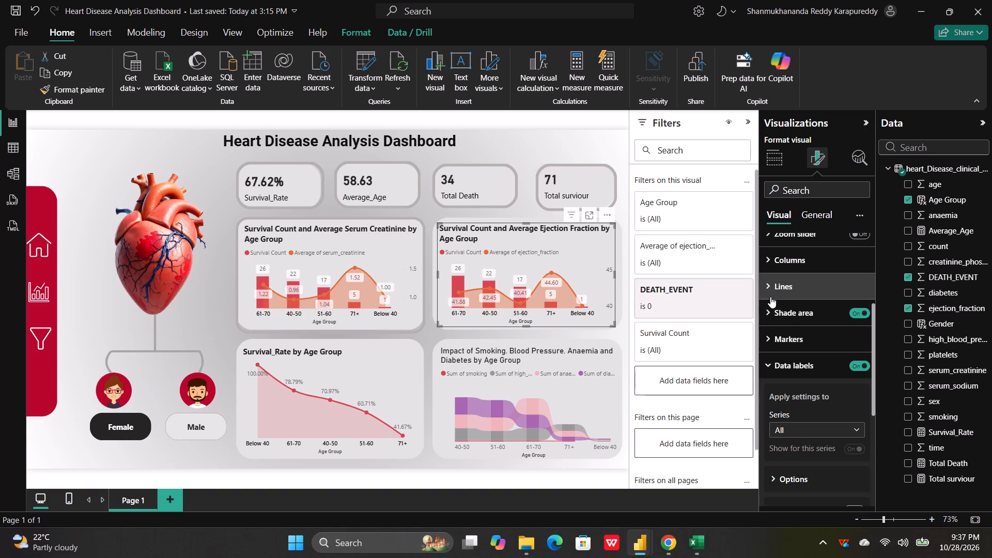
# Examine the data format settings of the ejection fraction chart, including its format options.
pyautogui.scroll(2, 769, 291)
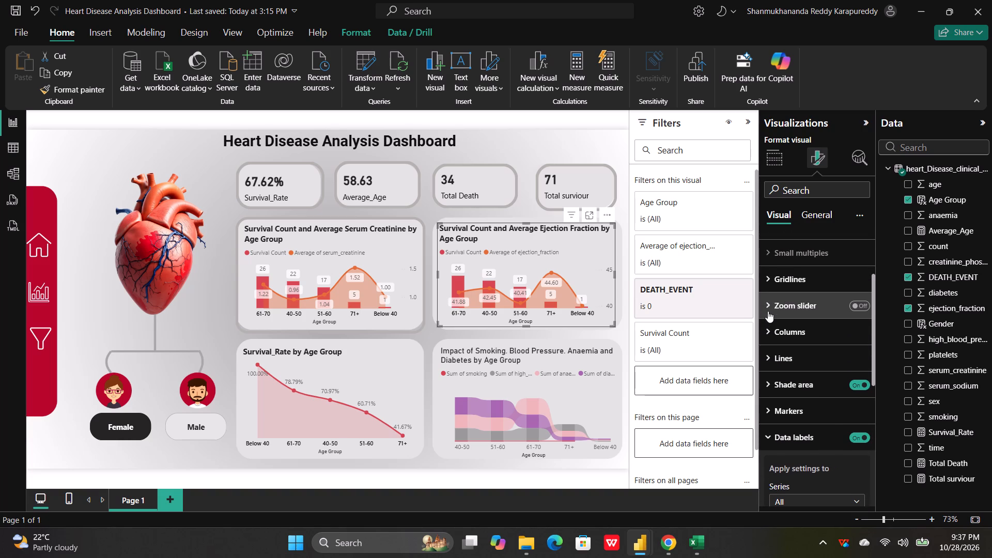
pyautogui.scroll(2, 774, 359)
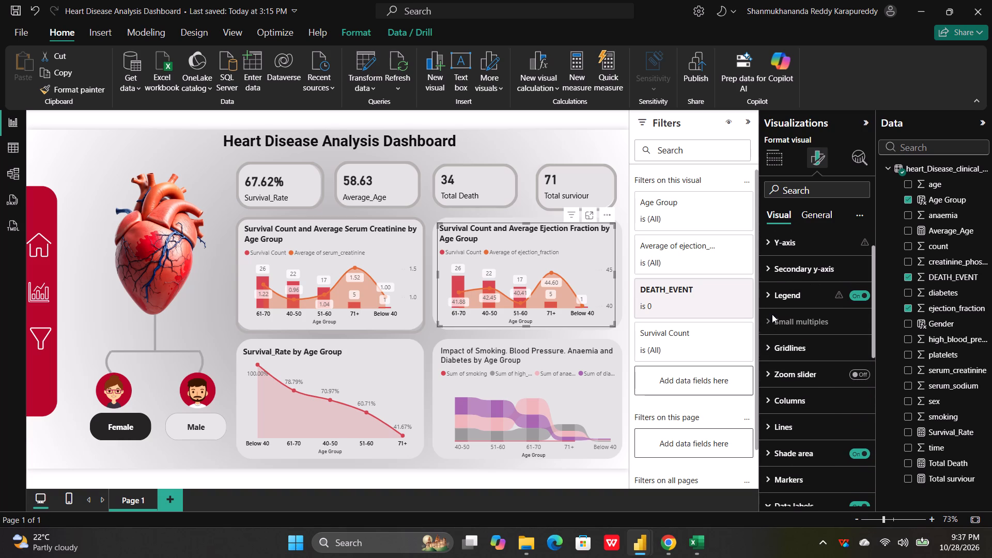
pyautogui.scroll(1, 772, 314)
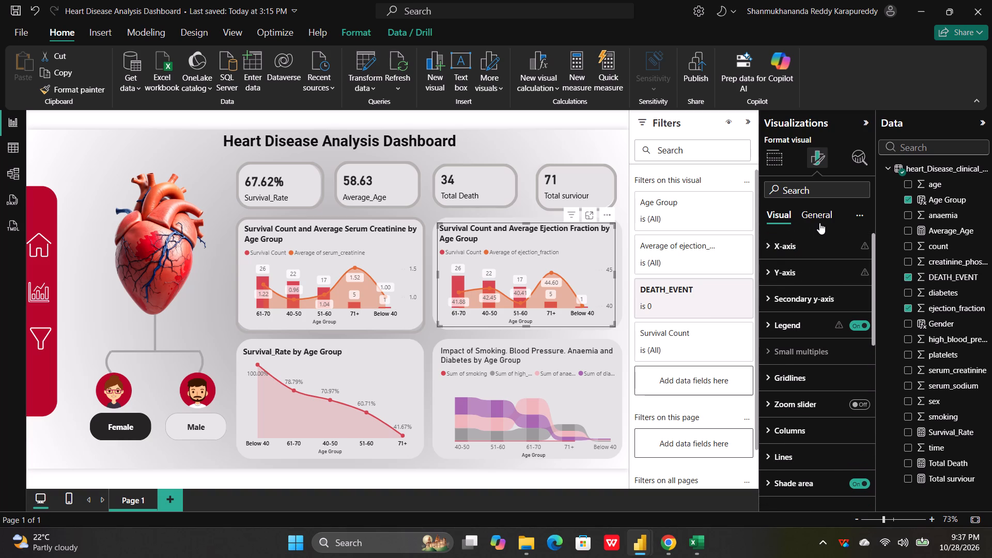
pyautogui.click(819, 223)
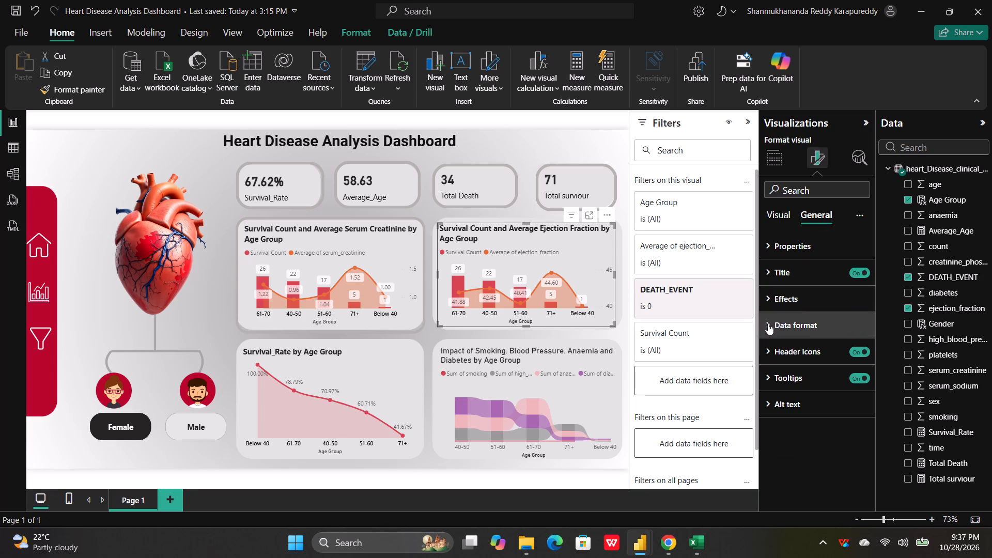
pyautogui.click(767, 323)
pyautogui.scroll(-2, 767, 323)
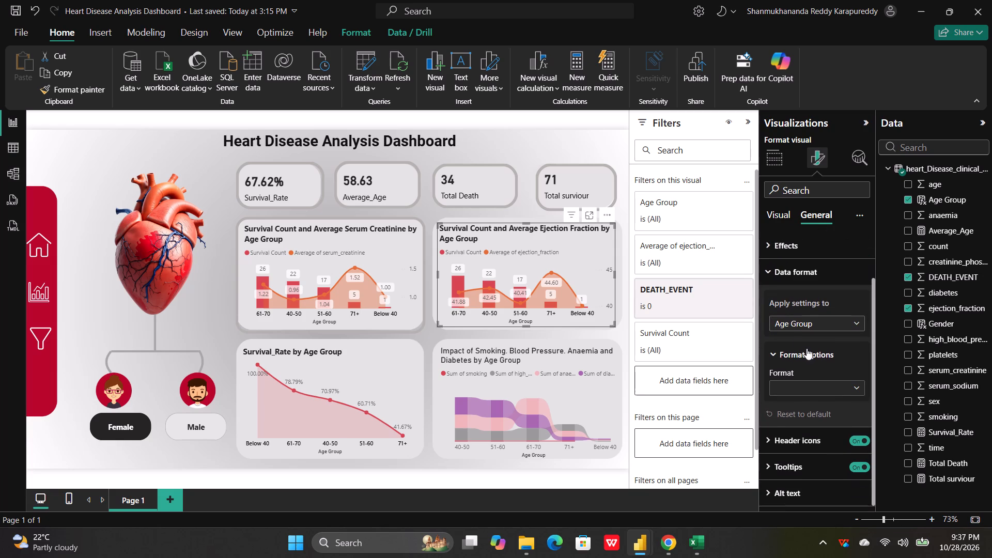
pyautogui.scroll(2, 807, 348)
pyautogui.click(772, 322)
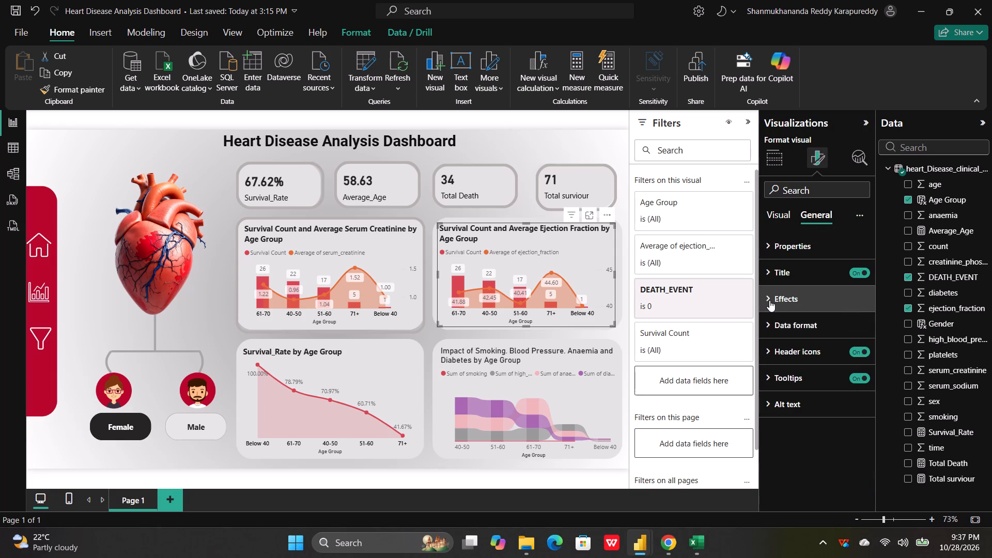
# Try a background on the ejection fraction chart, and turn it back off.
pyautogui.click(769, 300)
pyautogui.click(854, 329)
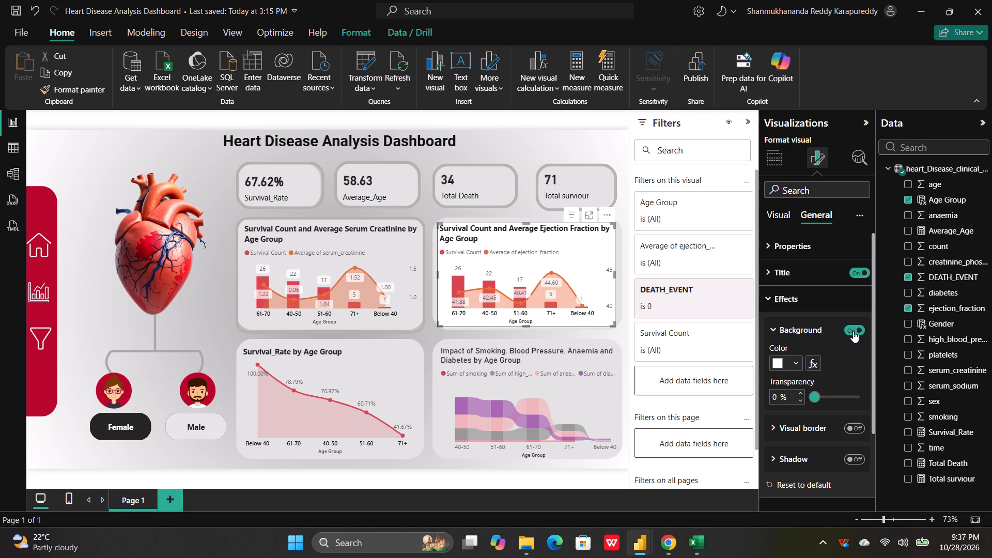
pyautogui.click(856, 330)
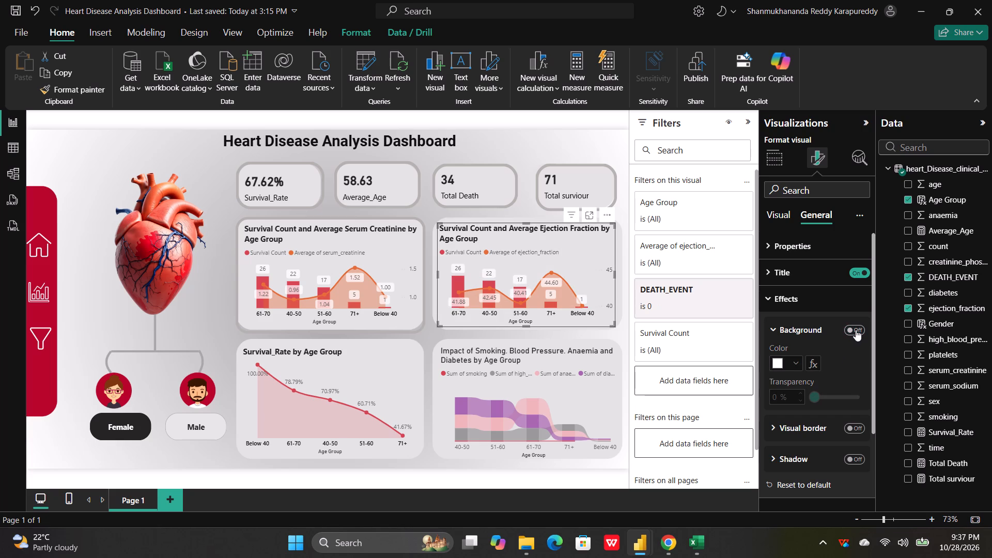
# Add a grey visual border to the ejection fraction chart, with 7 px rounded corners and a 6 px width.
pyautogui.scroll(-1, 846, 348)
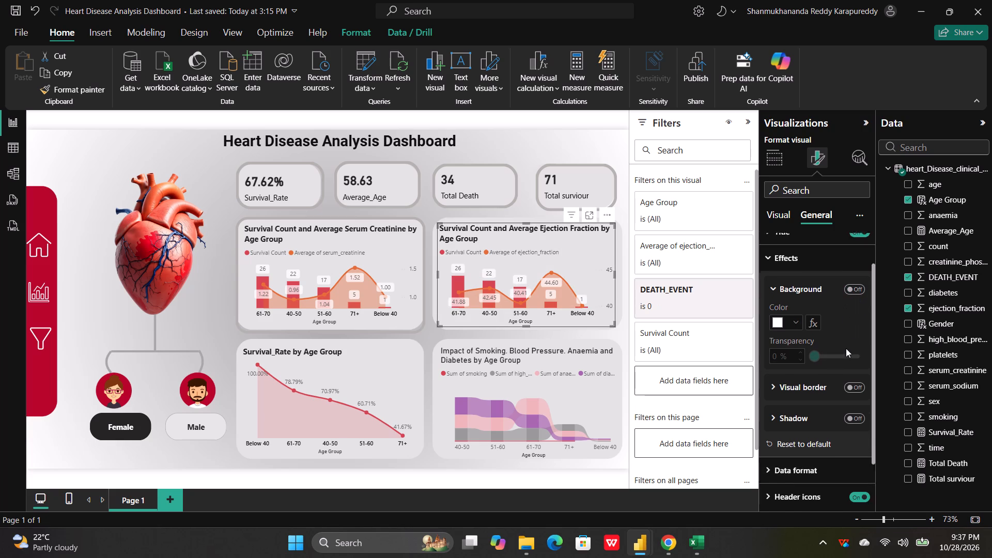
pyautogui.scroll(-1, 846, 348)
pyautogui.click(855, 365)
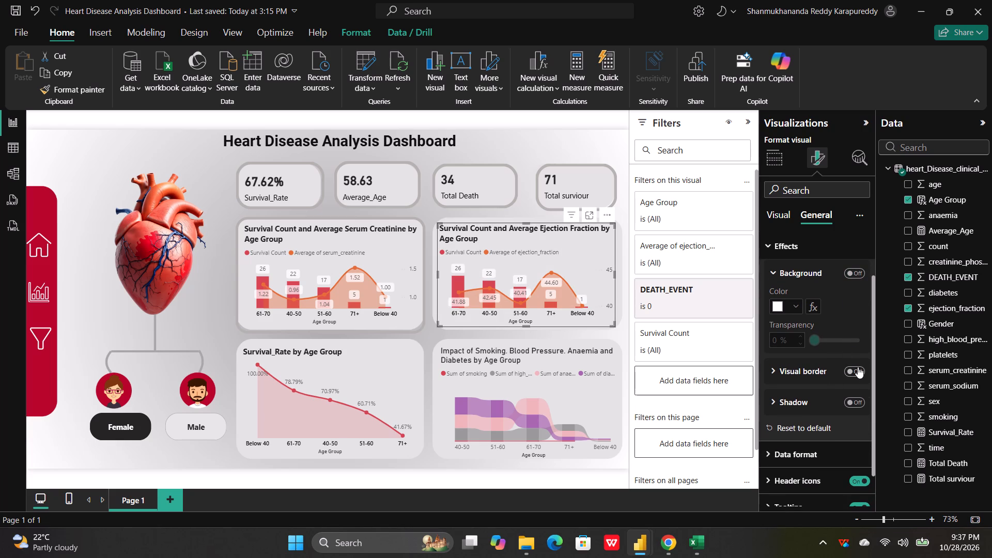
pyautogui.click(854, 371)
pyautogui.click(778, 368)
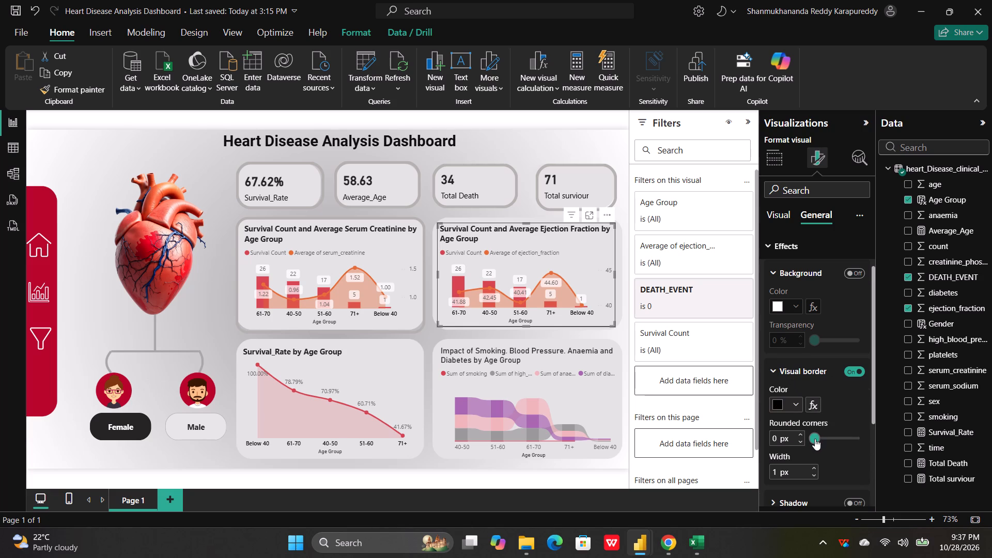
pyautogui.moveTo(816, 439); pyautogui.dragTo(825, 438)
pyautogui.click(780, 472)
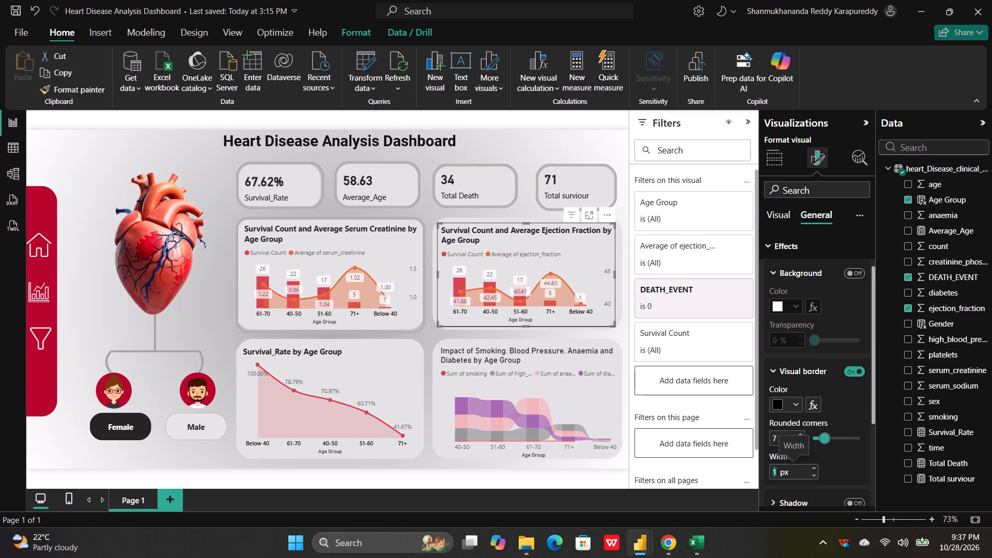
pyautogui.press('BackSpace')
pyautogui.press('6')
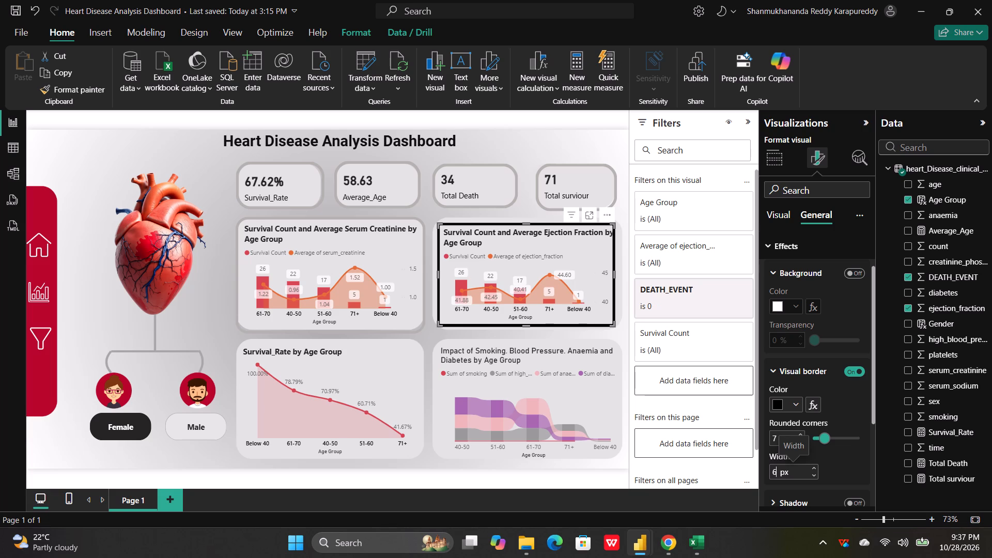
pyautogui.click(792, 407)
pyautogui.click(788, 320)
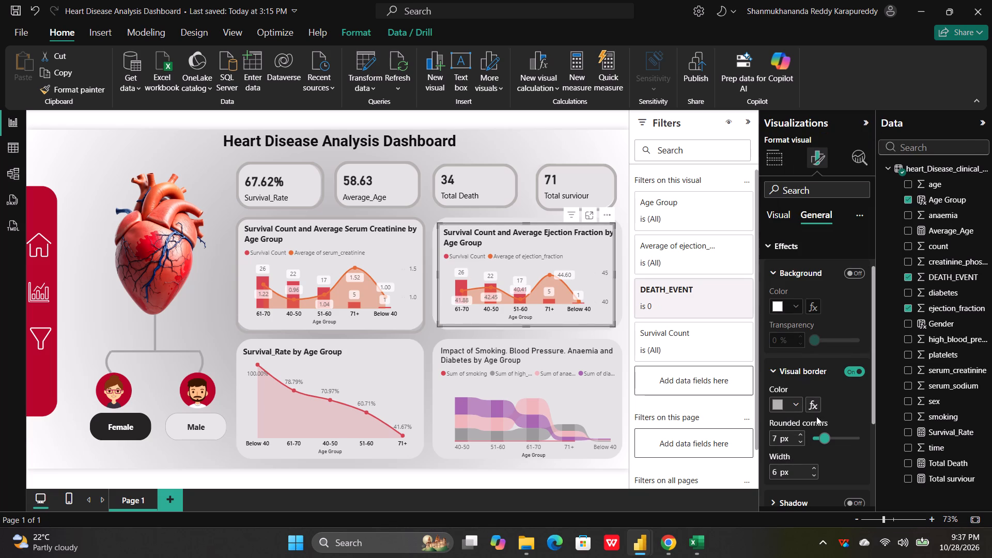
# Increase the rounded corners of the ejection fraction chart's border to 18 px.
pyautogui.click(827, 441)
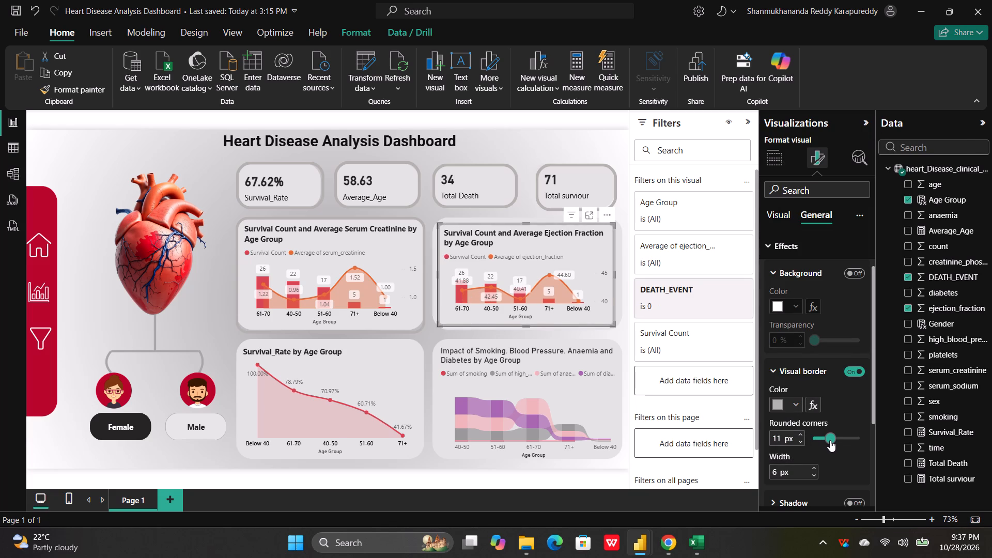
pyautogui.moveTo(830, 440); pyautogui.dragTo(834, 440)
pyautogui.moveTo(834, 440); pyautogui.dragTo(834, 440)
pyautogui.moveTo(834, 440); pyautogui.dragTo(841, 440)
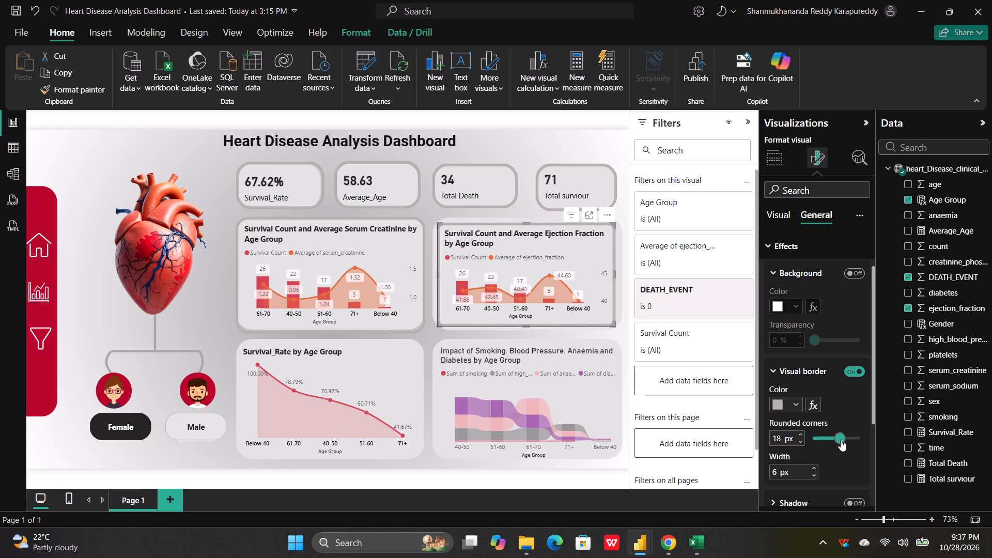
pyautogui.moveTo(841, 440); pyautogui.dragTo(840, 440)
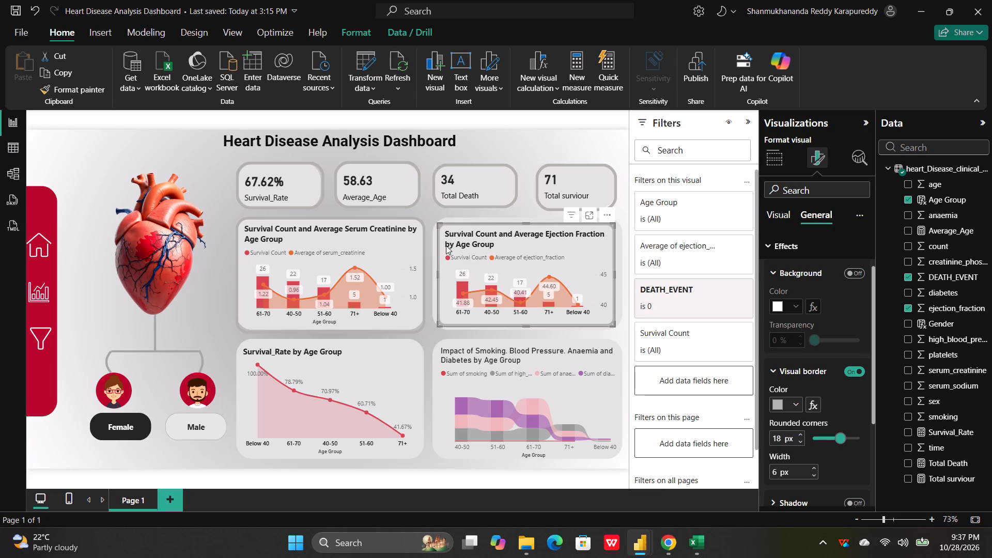
# Check the serum creatinine chart's corner rounding and set the ejection fraction chart's rounded corners to 26 px to match.
pyautogui.click(338, 242)
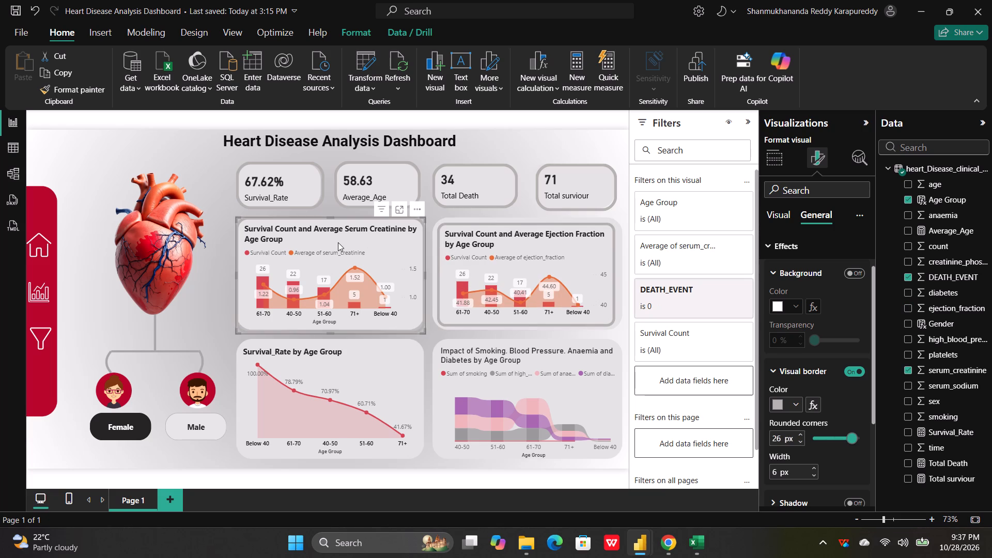
pyautogui.click(538, 251)
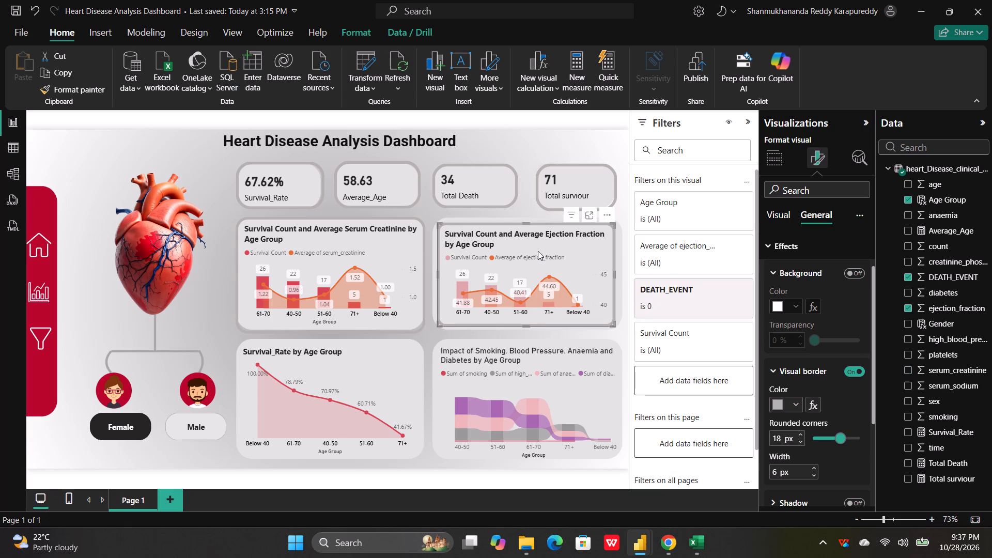
pyautogui.click(782, 441)
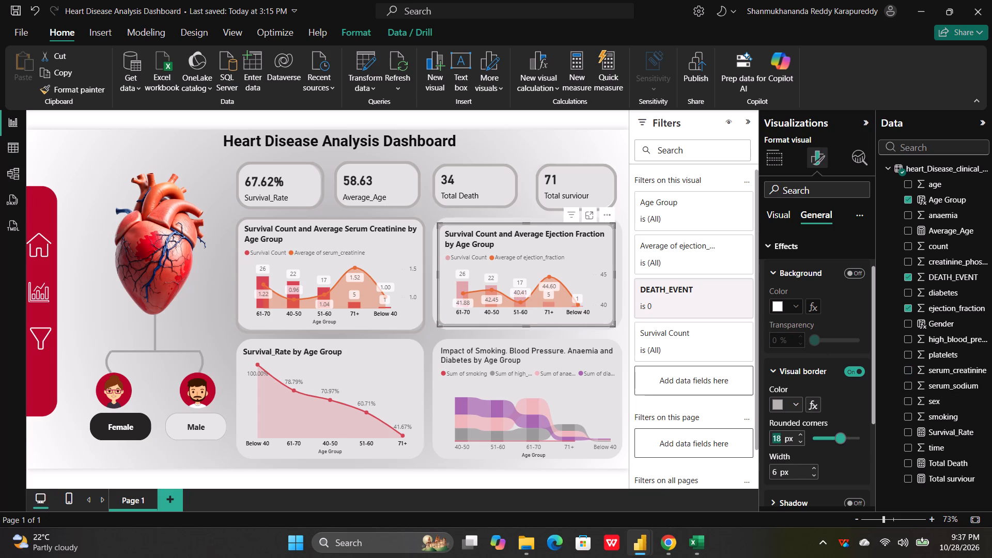
pyautogui.press('BackSpace')
pyautogui.write('26')
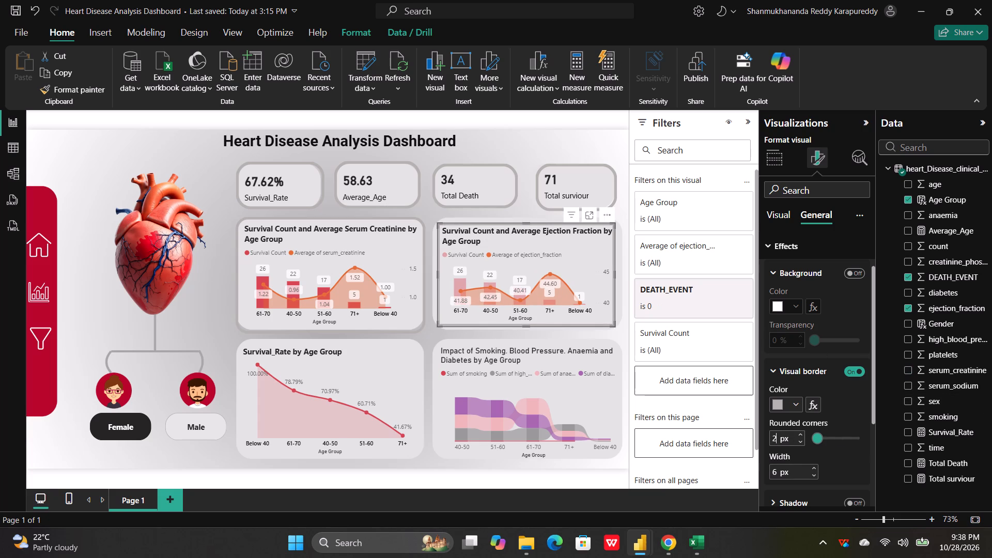
# Reposition and enlarge the ejection fraction chart so it covers its background card and lines up with the serum creatinine chart.
pyautogui.click(521, 257)
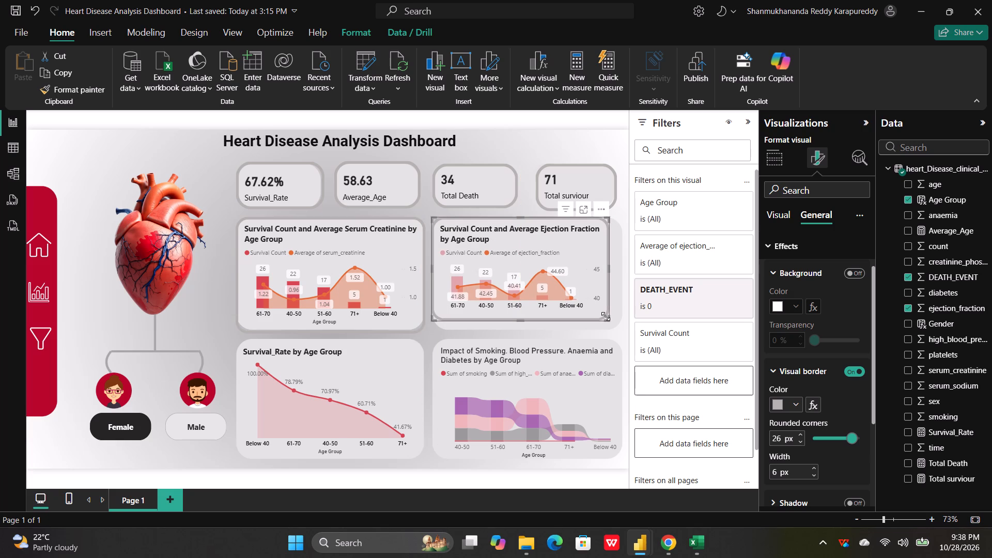
pyautogui.moveTo(606, 316); pyautogui.dragTo(622, 327)
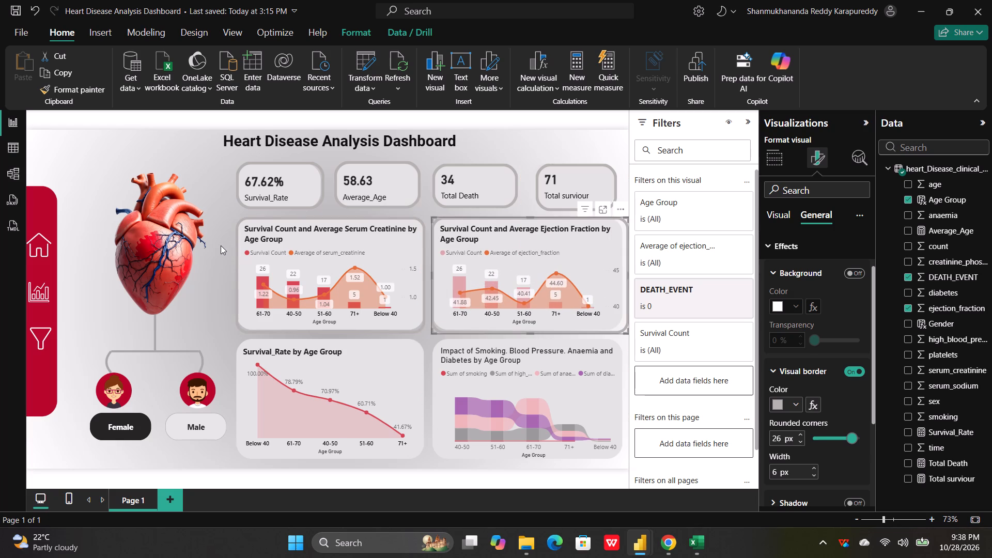
pyautogui.click(221, 245)
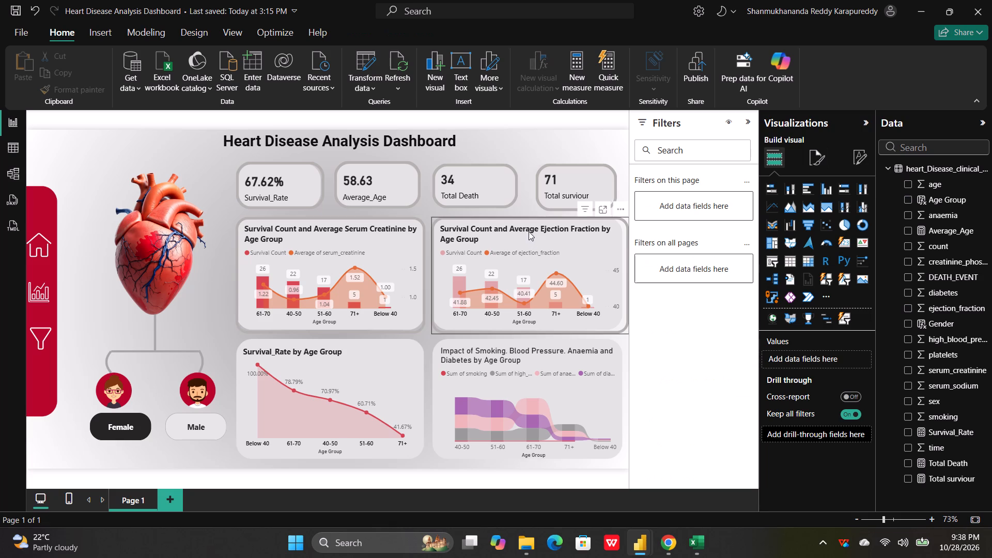
# Select the ejection fraction chart again and narrow the Filters pane slightly to give the report canvas more room.
pyautogui.click(580, 268)
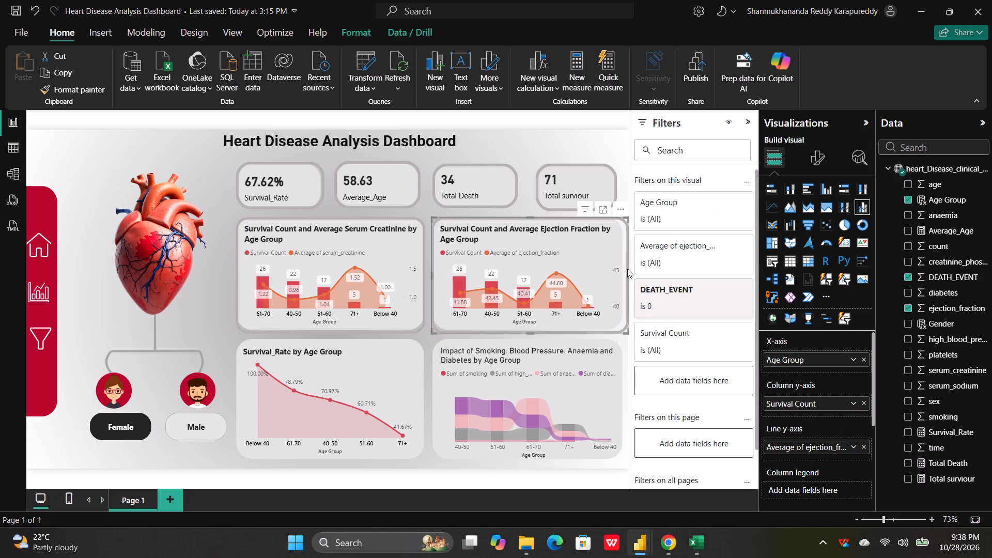
pyautogui.moveTo(630, 269); pyautogui.dragTo(638, 271)
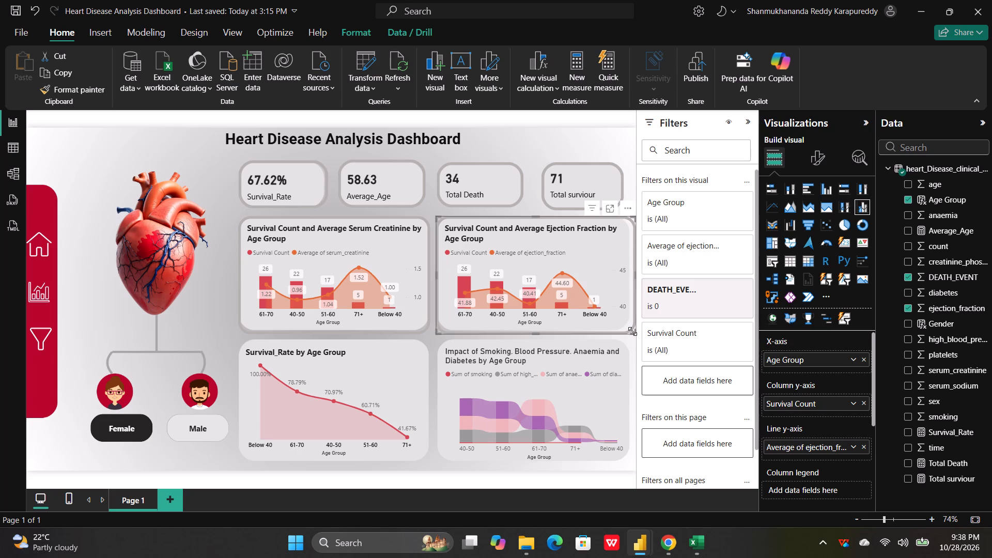
# Narrow the ejection fraction chart from its right side so its border fits its background card.
pyautogui.moveTo(632, 332); pyautogui.dragTo(629, 332)
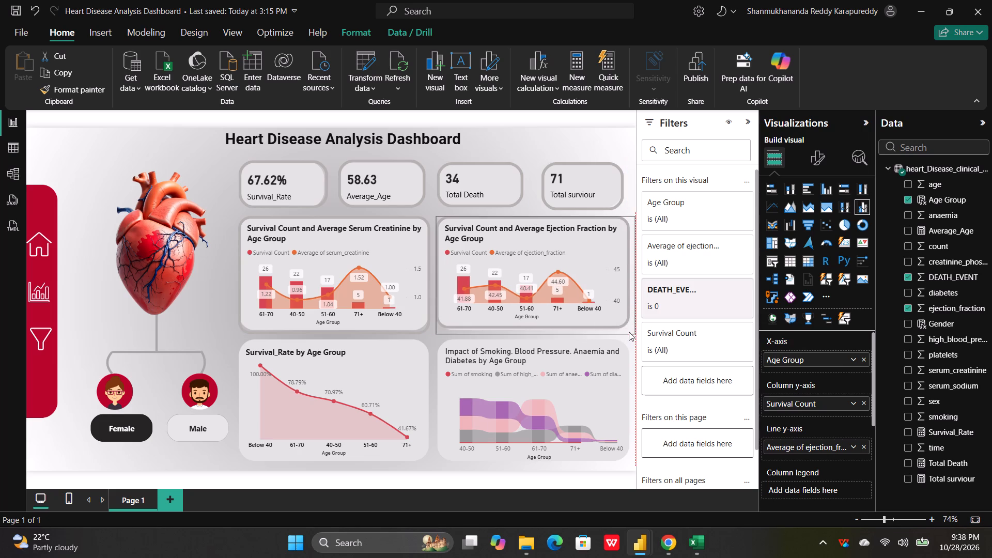
pyautogui.moveTo(629, 332); pyautogui.dragTo(628, 332)
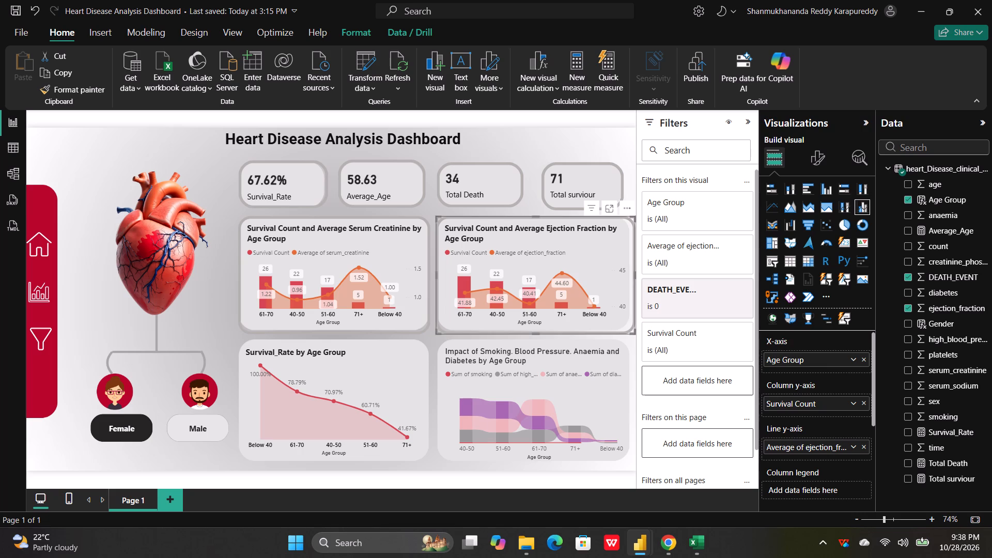
pyautogui.moveTo(633, 332); pyautogui.dragTo(626, 331)
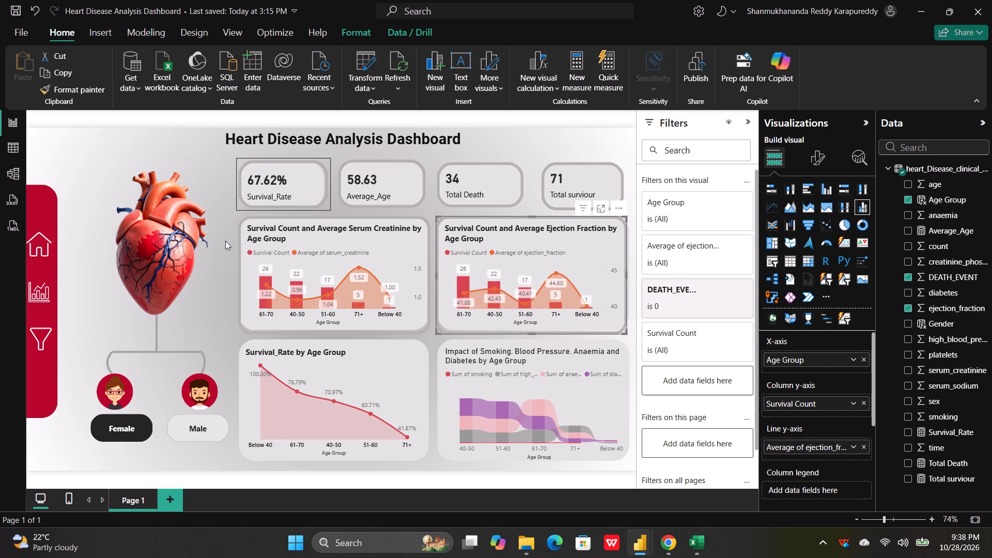
pyautogui.click(225, 241)
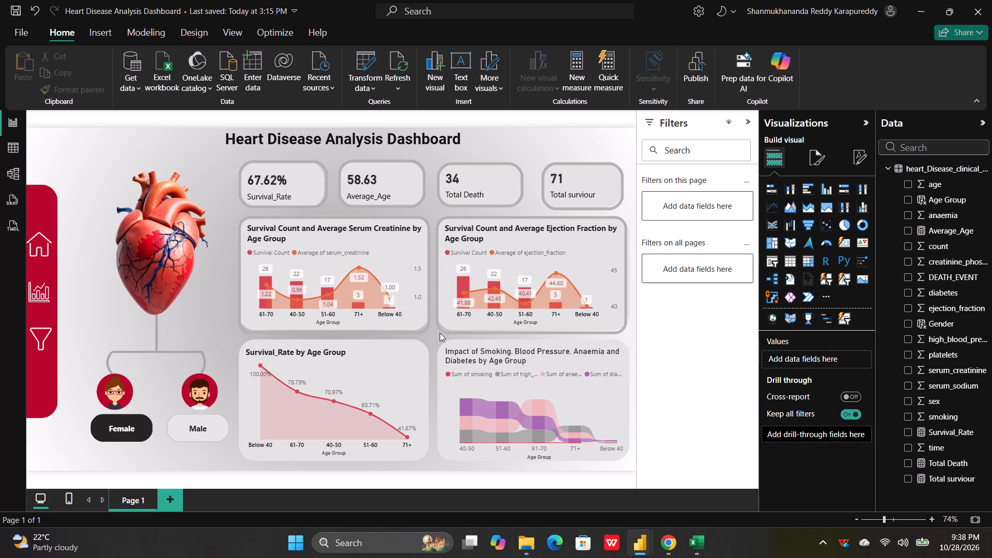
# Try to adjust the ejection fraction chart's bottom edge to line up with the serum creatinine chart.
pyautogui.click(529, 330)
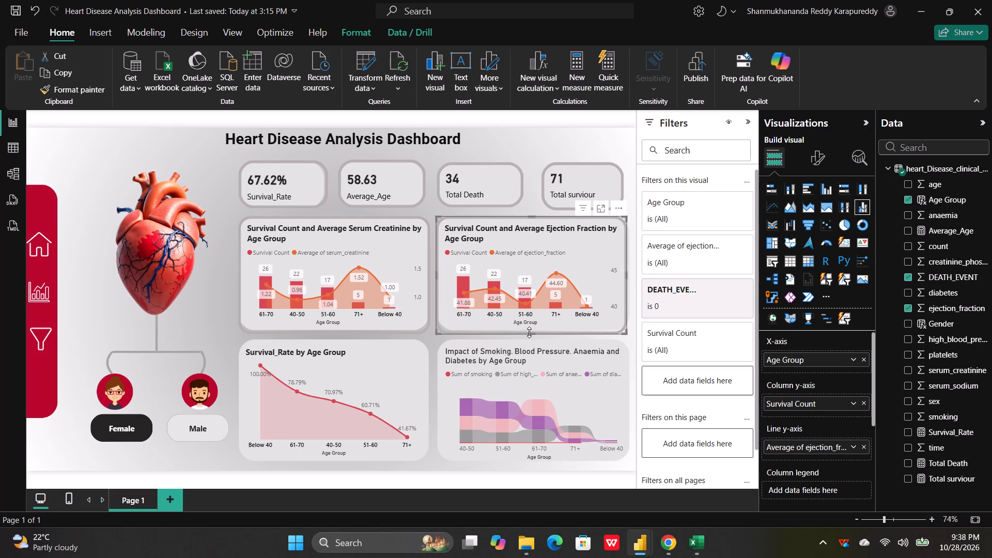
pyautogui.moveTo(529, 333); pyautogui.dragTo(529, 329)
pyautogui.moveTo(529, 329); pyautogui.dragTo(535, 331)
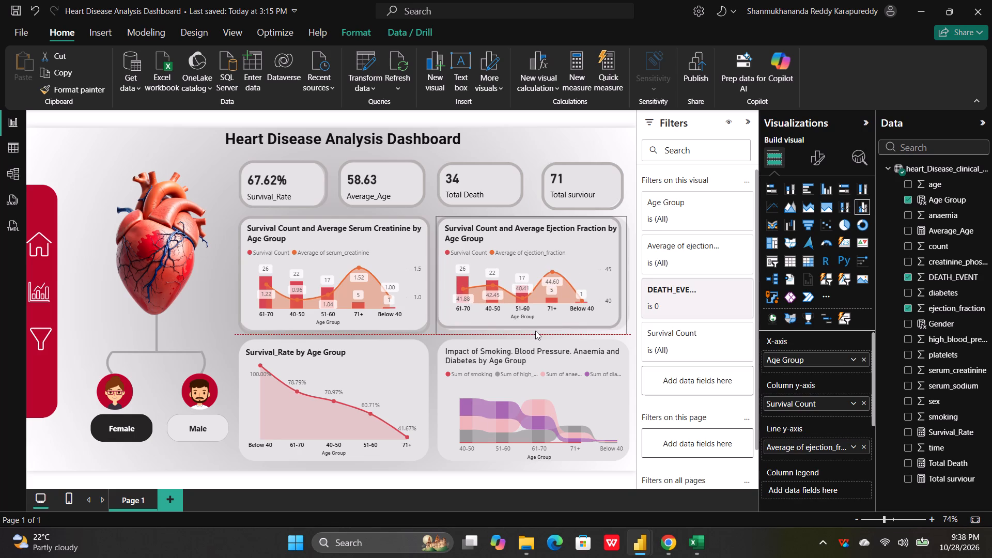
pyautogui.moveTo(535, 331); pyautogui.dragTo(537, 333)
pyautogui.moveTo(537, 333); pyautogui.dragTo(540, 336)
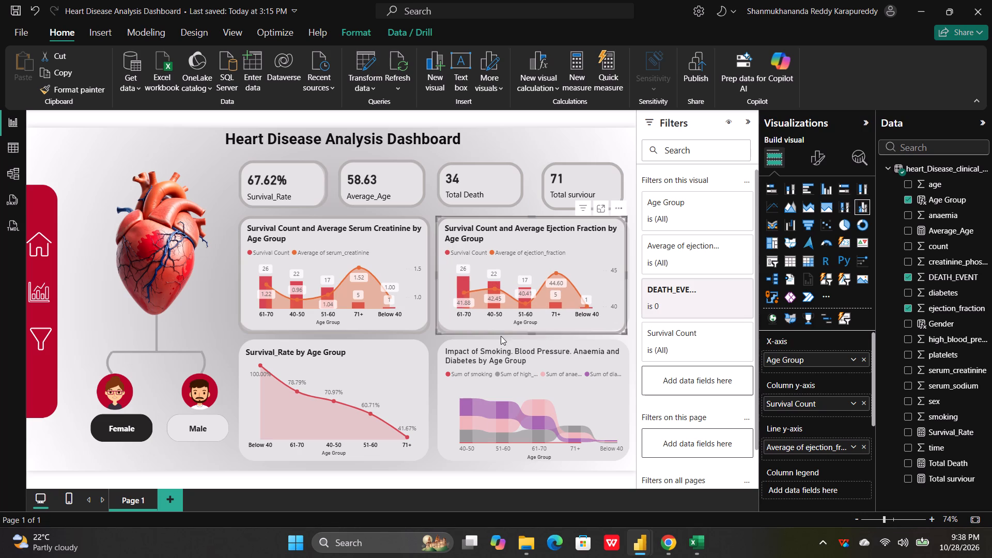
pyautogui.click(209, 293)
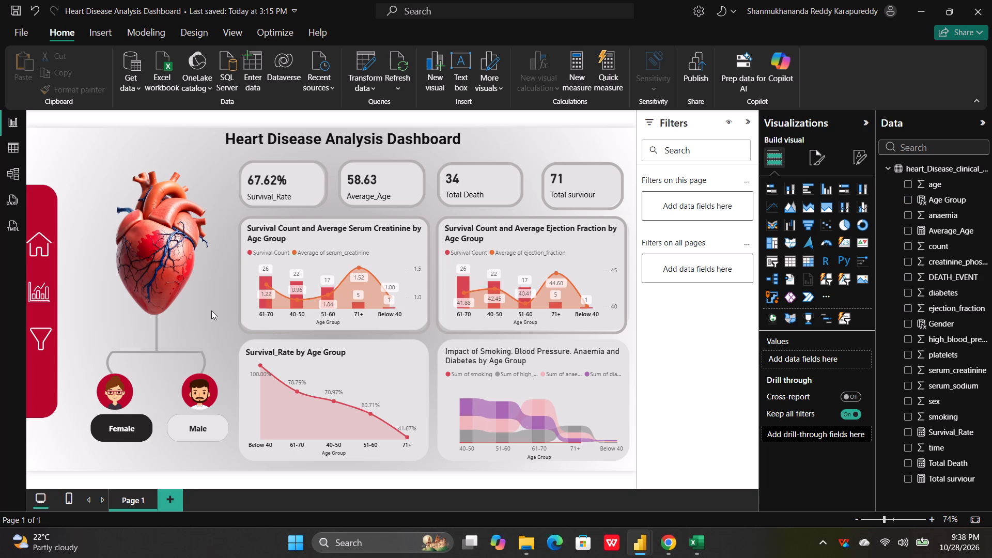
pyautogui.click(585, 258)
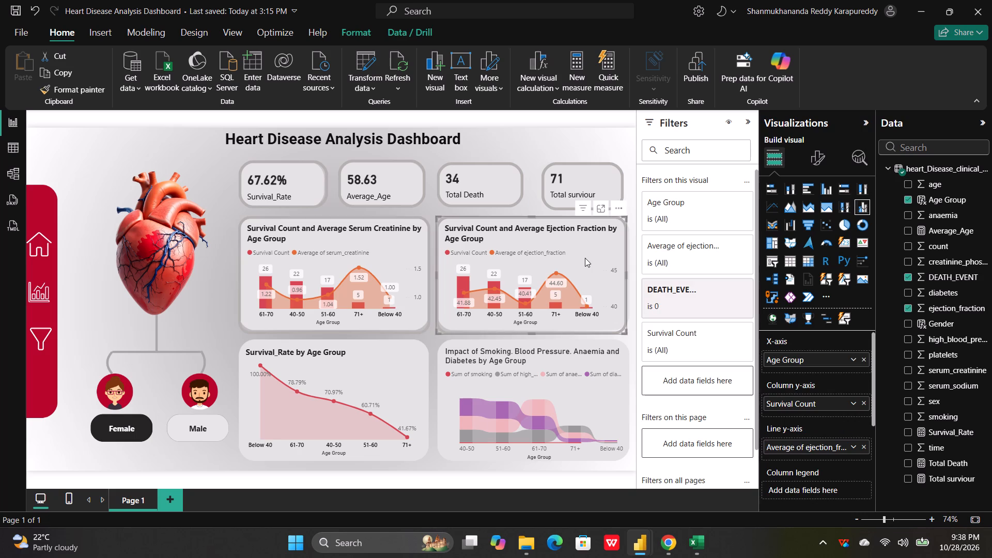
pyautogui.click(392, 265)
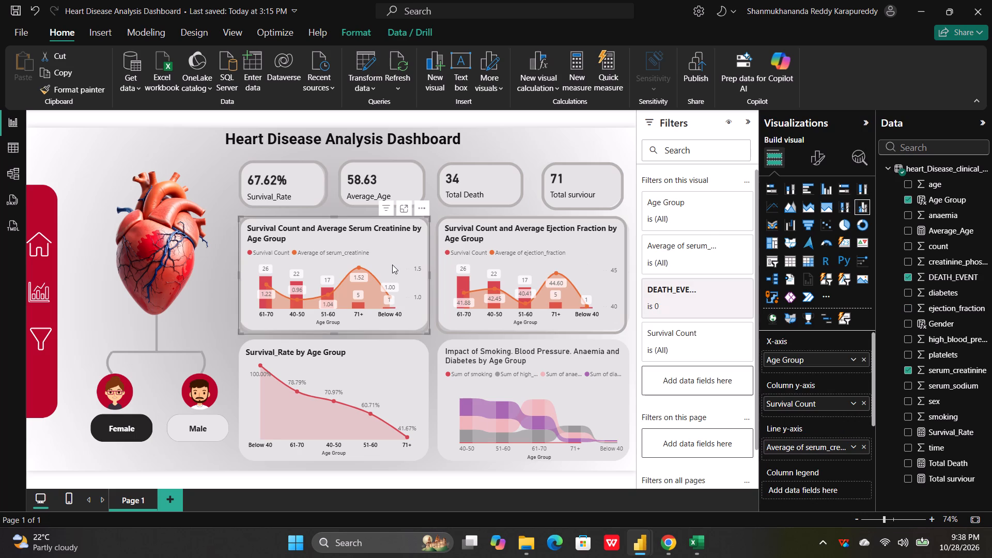
# Turn on the visual border for the Survival_Rate by Age Group chart.
pyautogui.click(351, 374)
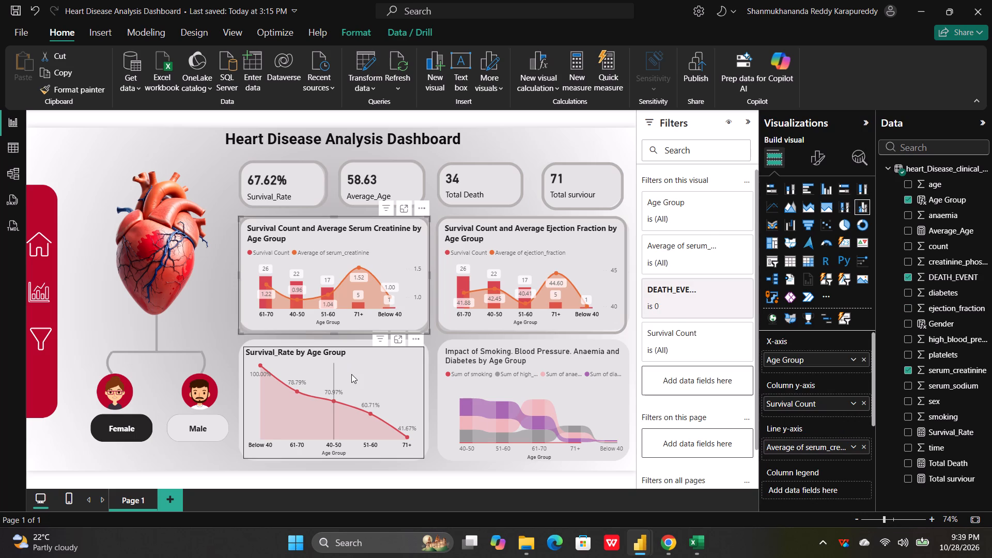
pyautogui.click(813, 158)
pyautogui.click(815, 211)
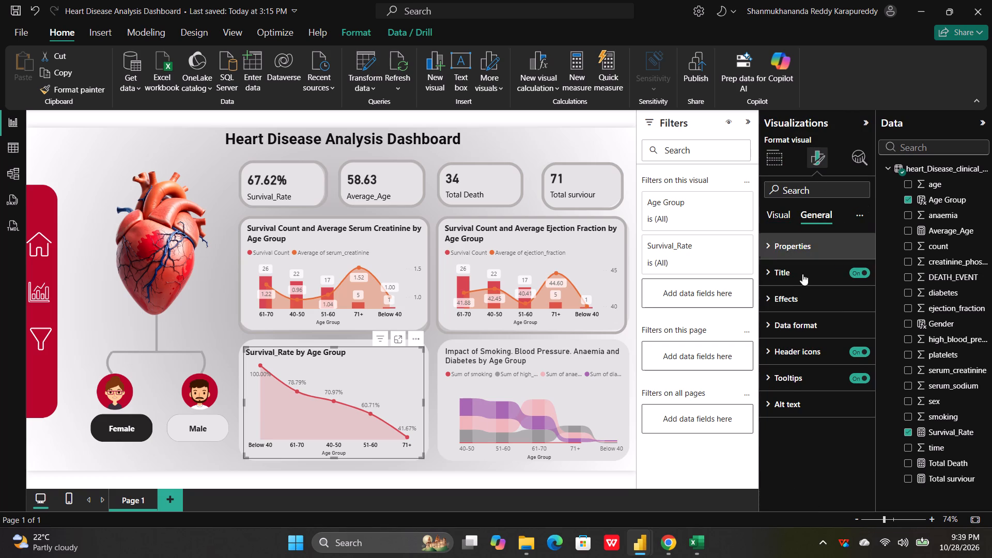
pyautogui.click(772, 330)
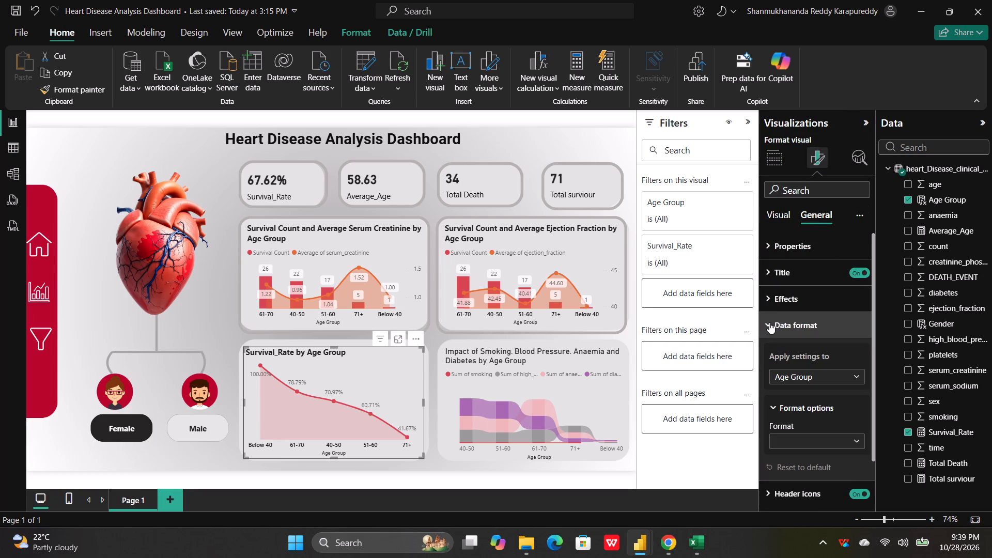
pyautogui.click(769, 324)
pyautogui.click(770, 295)
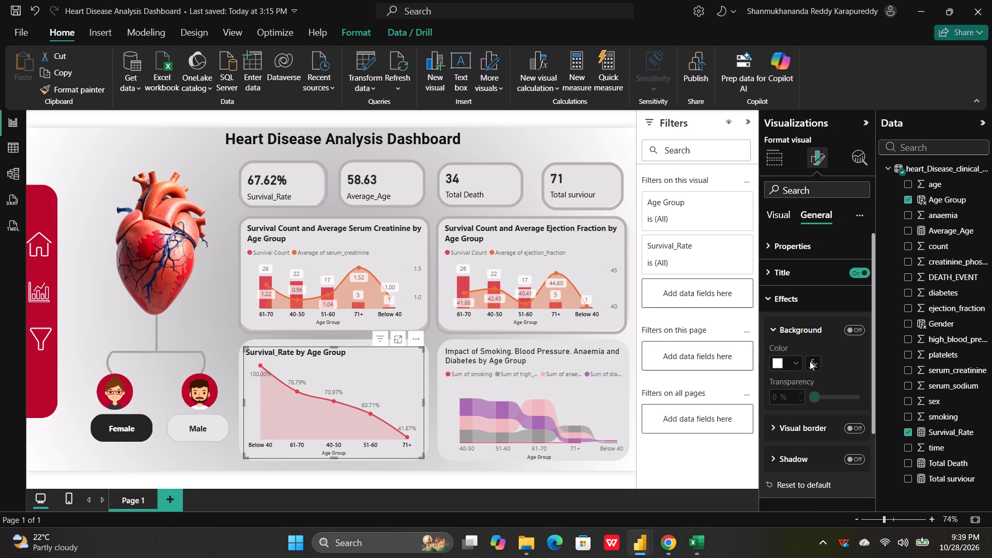
pyautogui.scroll(-1, 844, 369)
pyautogui.click(850, 369)
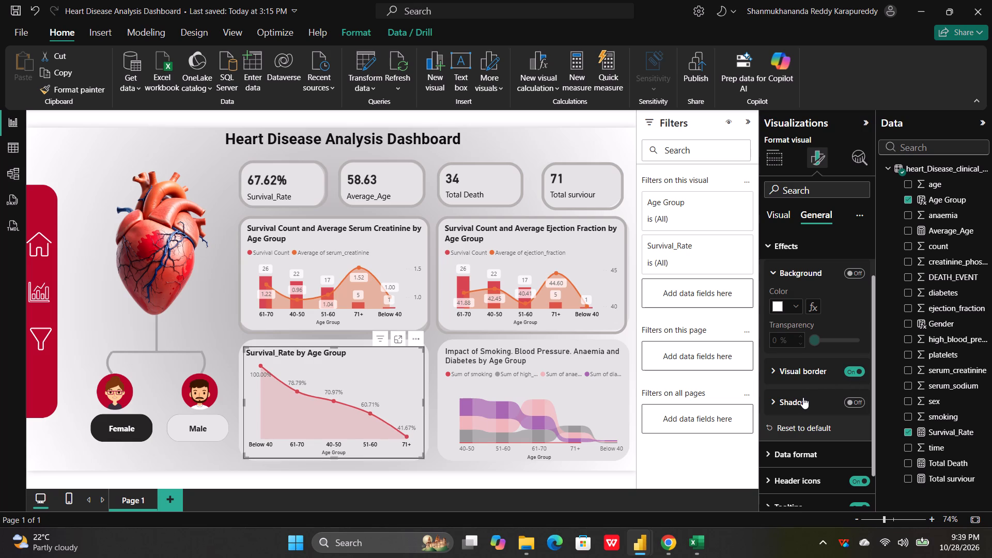
# Set the rounded corners of the Survival_Rate by Age Group chart's border to 26 px.
pyautogui.scroll(-1, 803, 397)
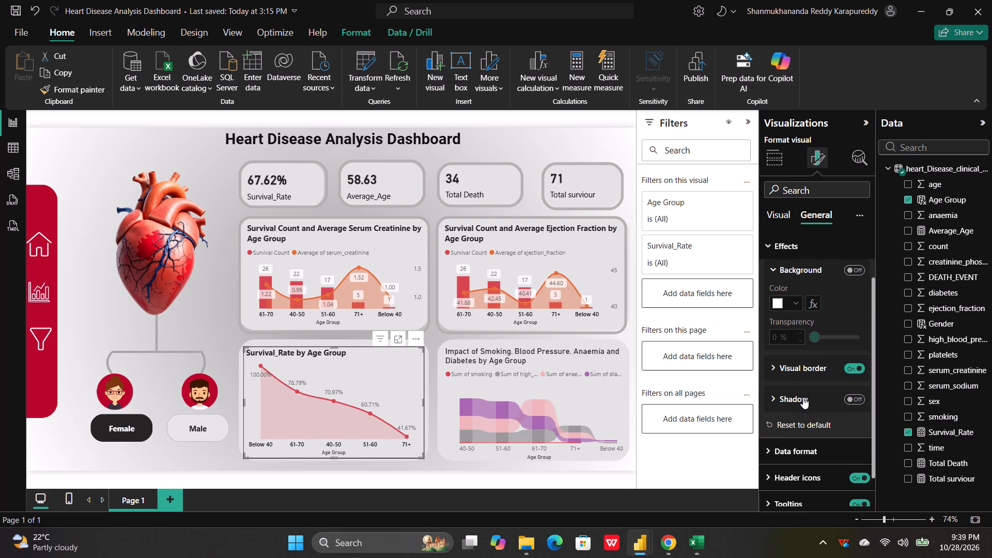
pyautogui.scroll(-1, 803, 397)
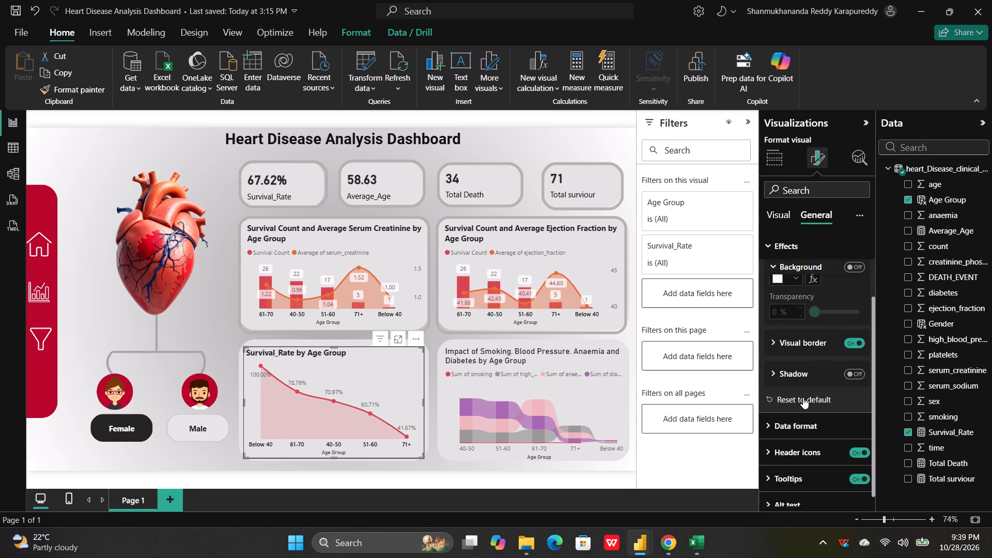
pyautogui.click(773, 343)
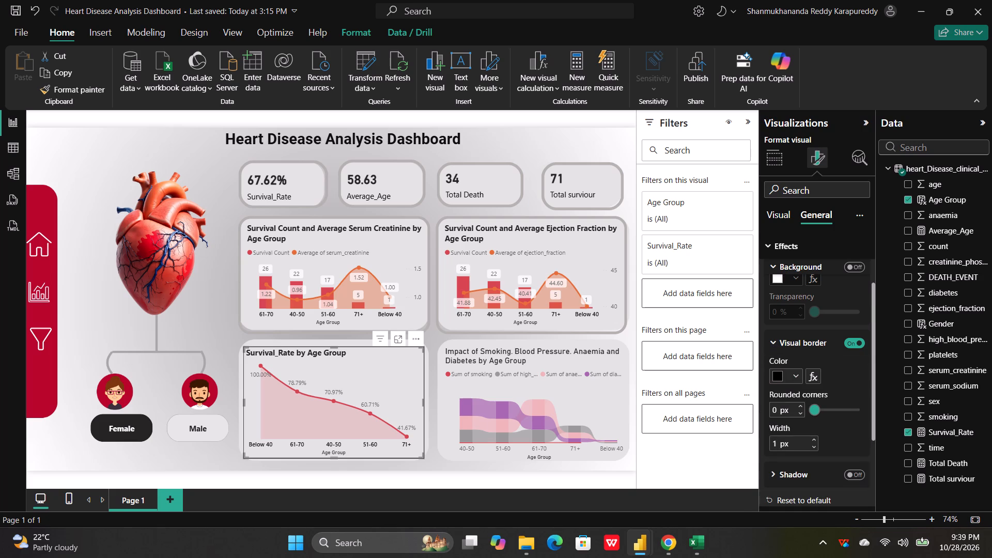
pyautogui.click(779, 409)
pyautogui.press('BackSpace')
pyautogui.write('26')
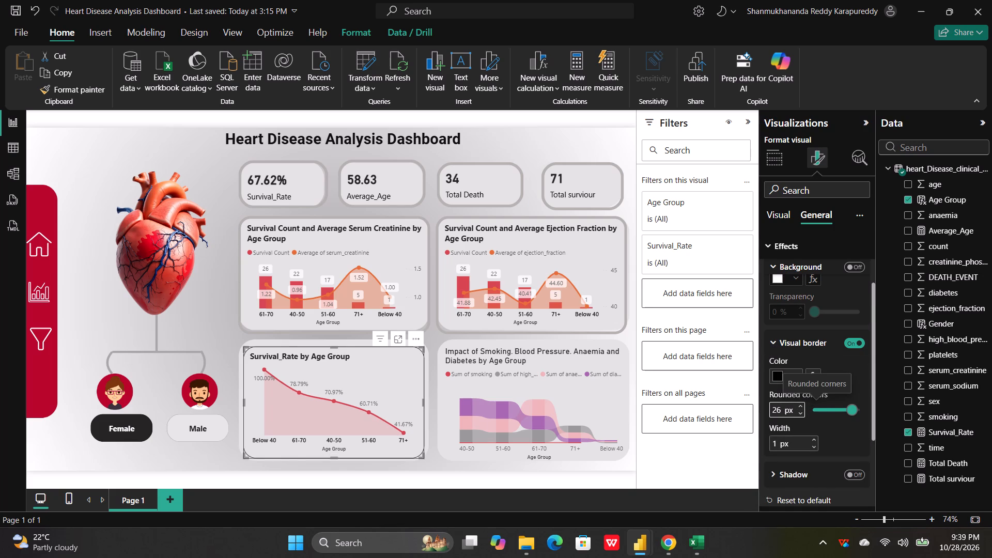
# Set the Survival_Rate by Age Group chart's border width to 6 px and its color to grey.
pyautogui.click(777, 444)
pyautogui.press('BackSpace')
pyautogui.press('6')
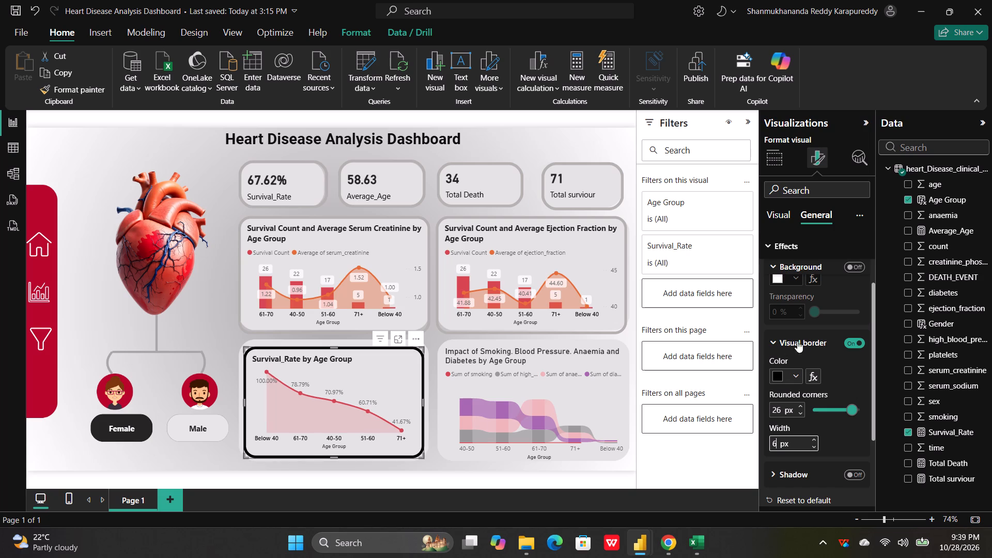
pyautogui.click(792, 376)
pyautogui.click(792, 297)
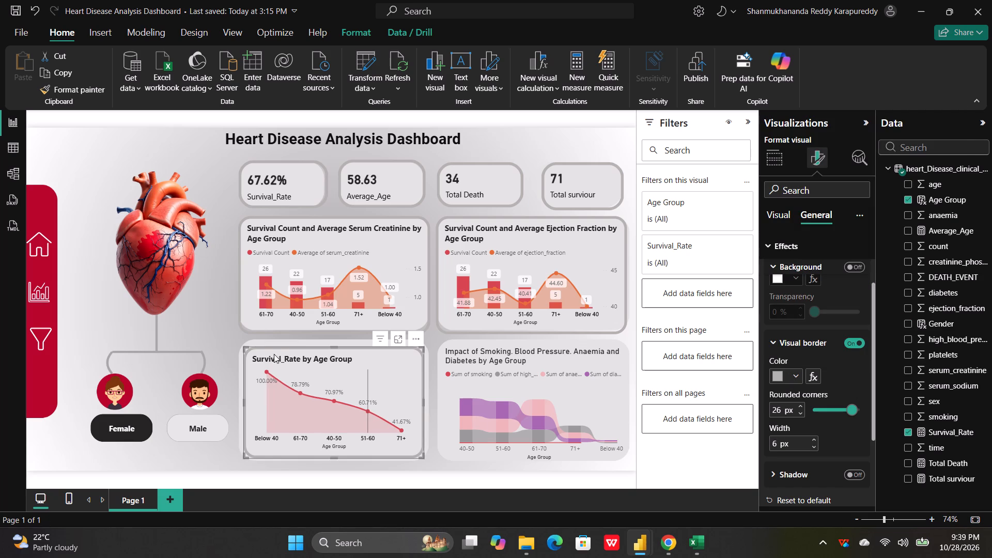
# Enlarge the Survival_Rate by Age Group chart from its upper-left corner and right edge to cover its background card.
pyautogui.moveTo(248, 351); pyautogui.dragTo(245, 346)
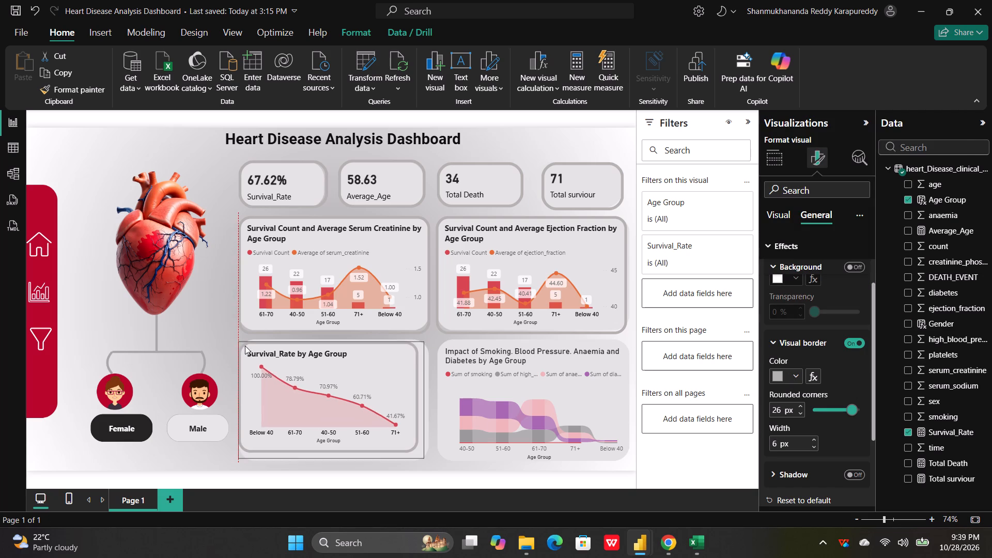
pyautogui.moveTo(245, 346); pyautogui.dragTo(246, 345)
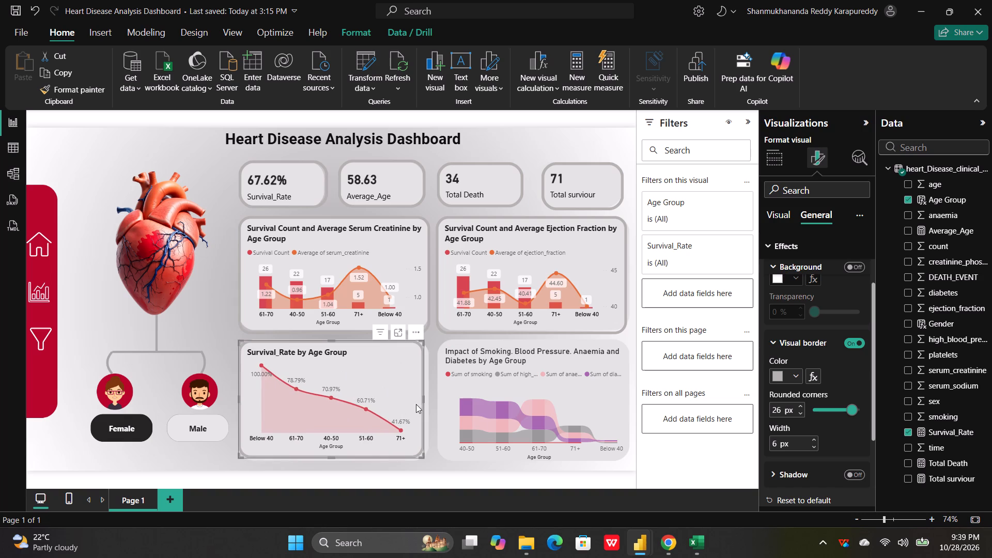
pyautogui.moveTo(423, 399); pyautogui.dragTo(428, 399)
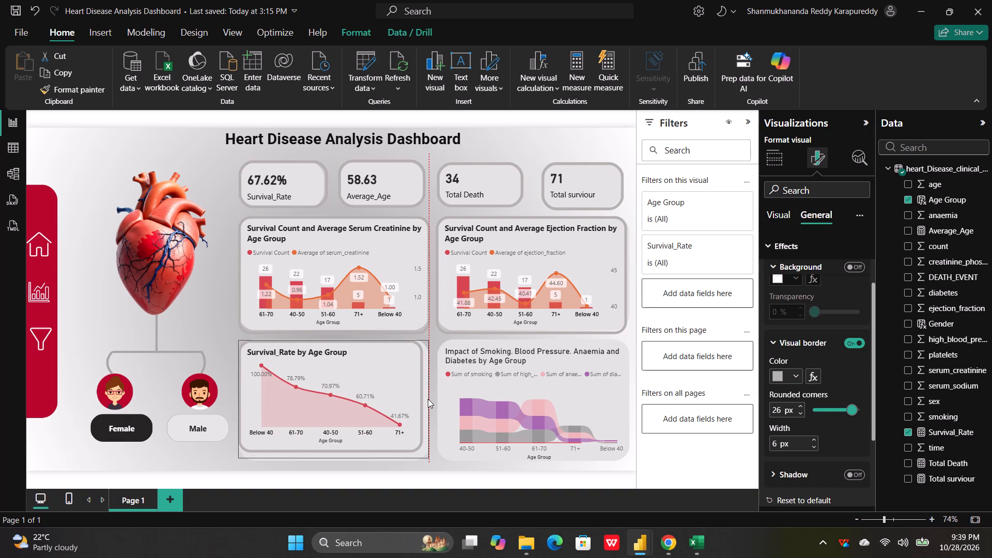
pyautogui.moveTo(428, 399); pyautogui.dragTo(432, 404)
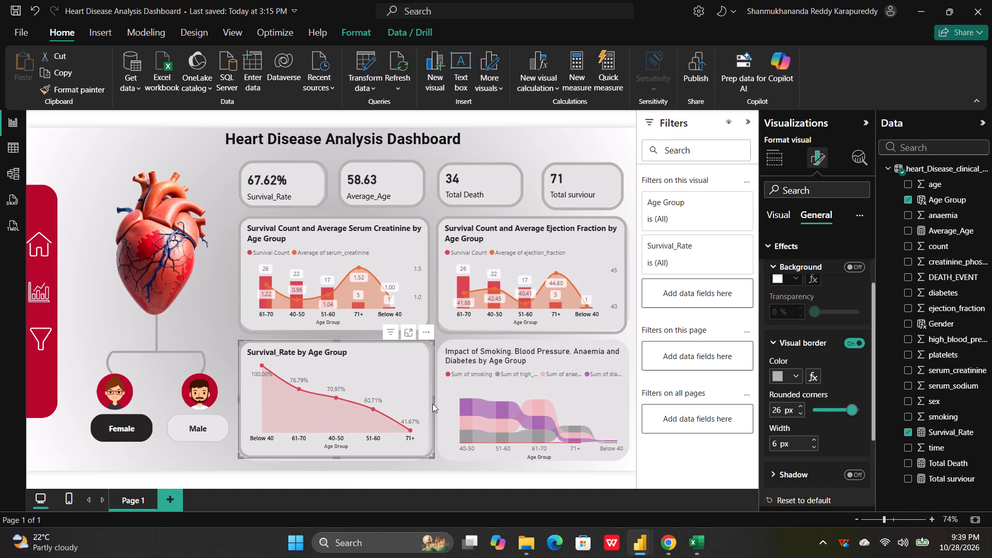
pyautogui.click(219, 329)
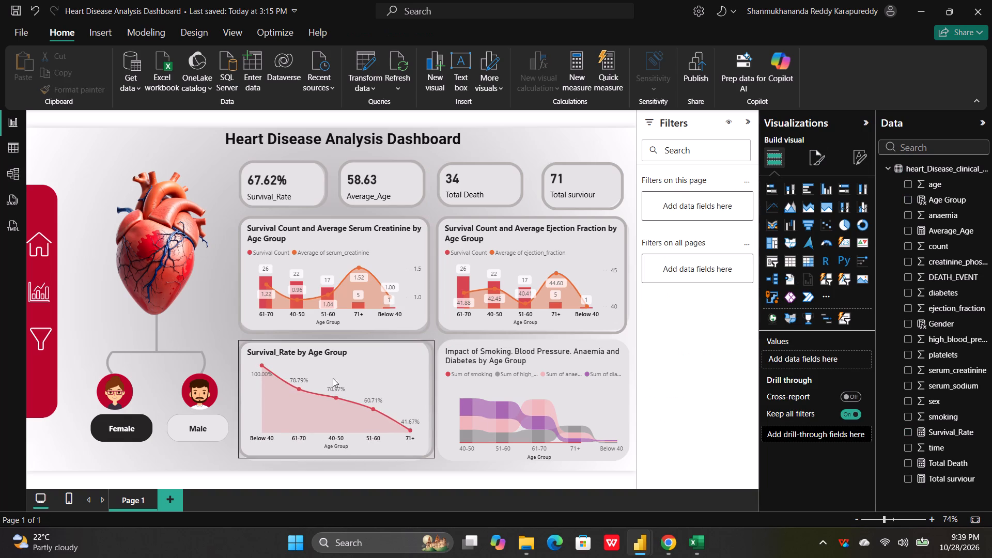
# Narrow the Survival_Rate by Age Group chart so its right edge lines up with the serum creatinine chart above.
pyautogui.click(431, 383)
pyautogui.click(429, 386)
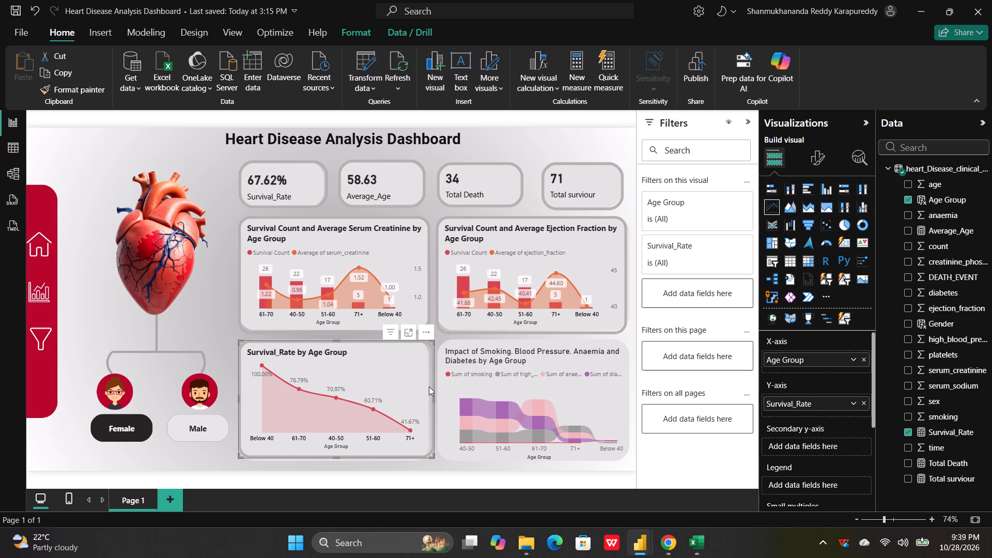
pyautogui.click(408, 373)
pyautogui.click(389, 357)
pyautogui.click(433, 396)
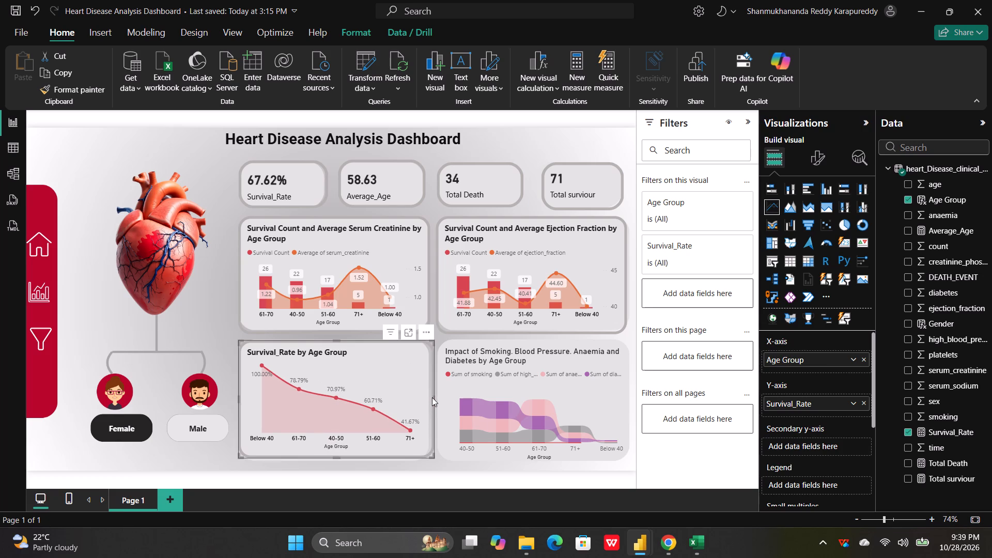
pyautogui.click(433, 397)
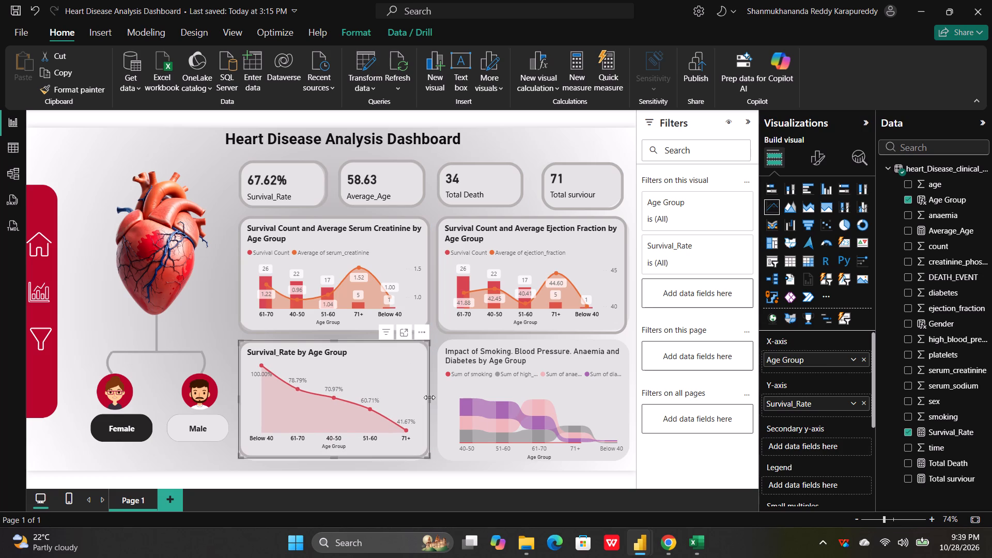
pyautogui.click(219, 328)
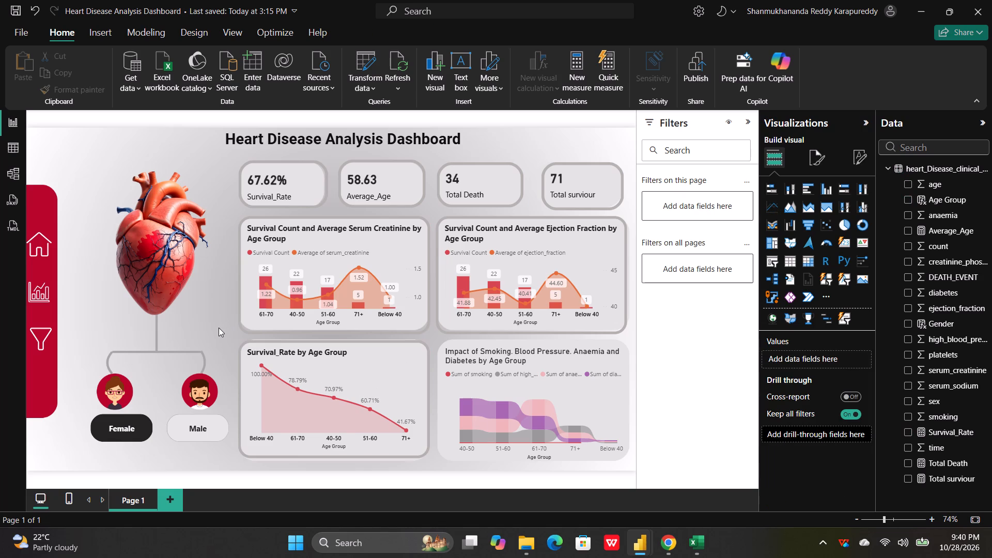
# Raise the top edge of the Survival_Rate by Age Group chart slightly to fit its background card.
pyautogui.click(350, 350)
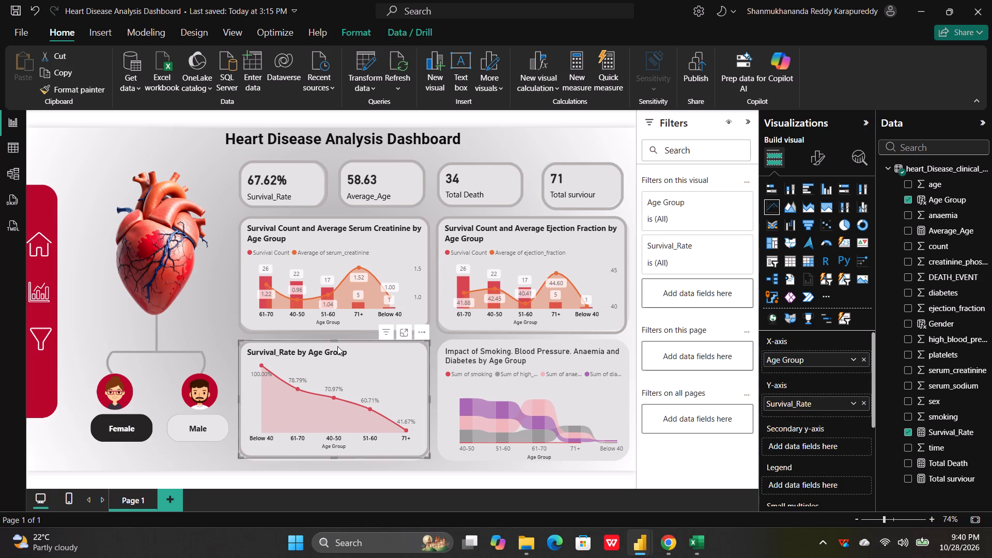
pyautogui.click(333, 344)
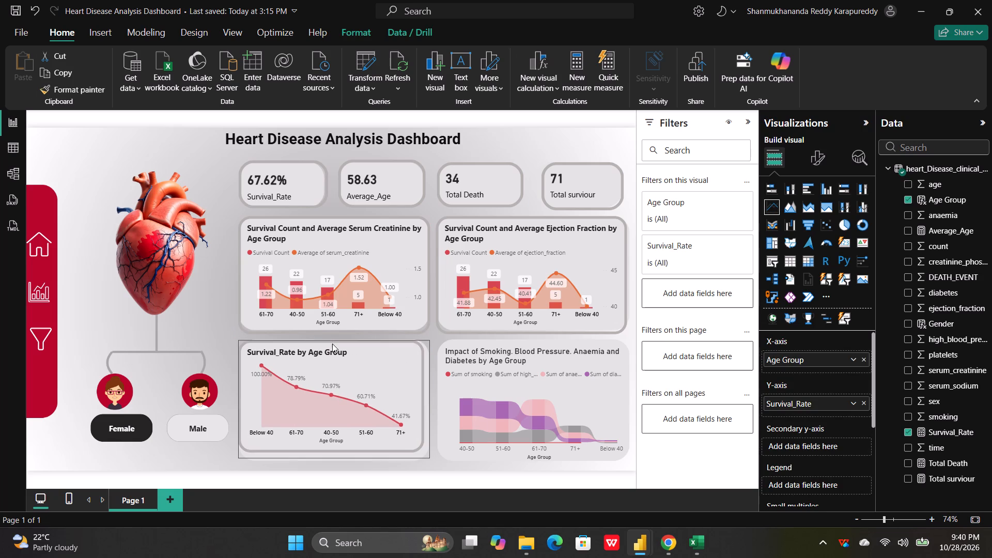
# Lower the bottom edge of the Survival_Rate by Age Group chart to line up with the bottom of its background card.
pyautogui.click(209, 330)
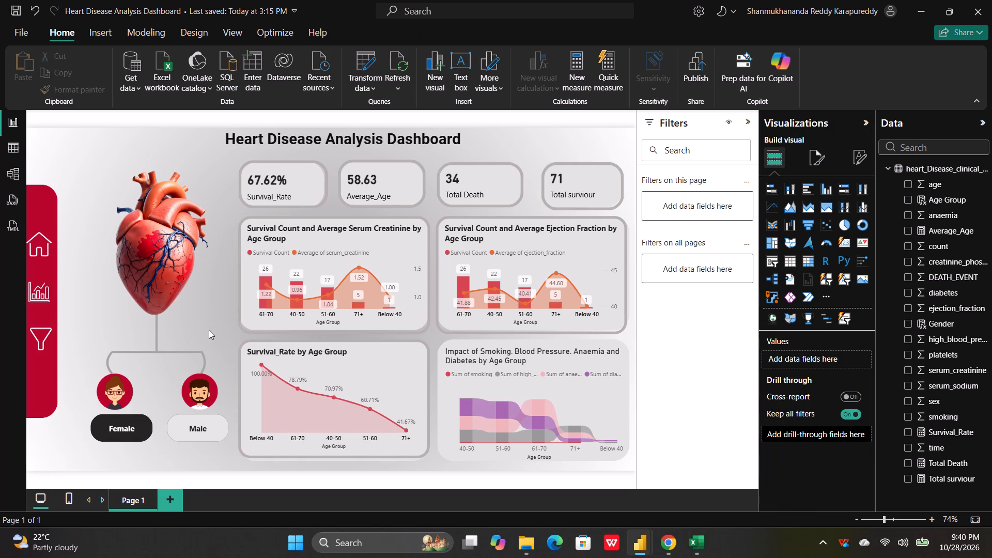
pyautogui.click(359, 354)
pyautogui.moveTo(333, 458); pyautogui.dragTo(333, 461)
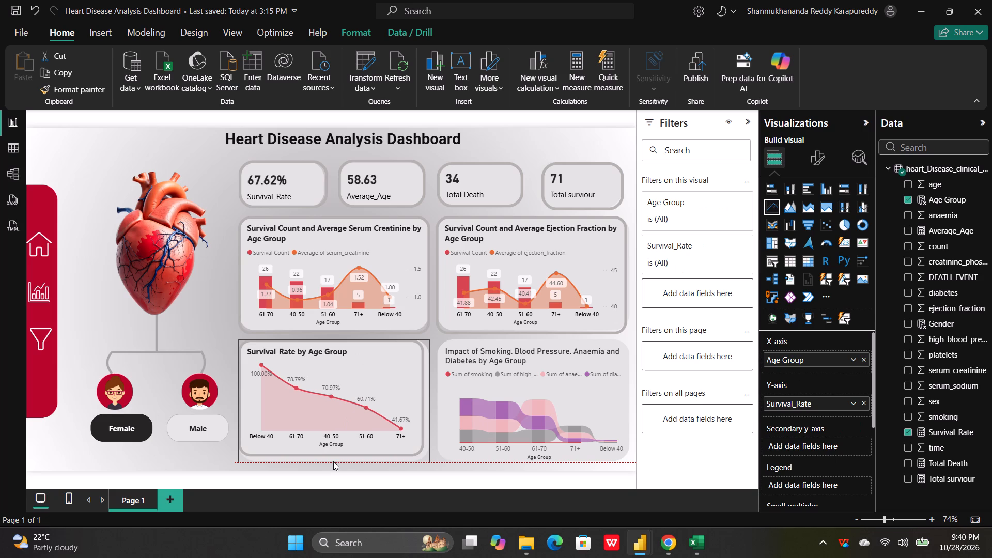
pyautogui.moveTo(333, 461); pyautogui.dragTo(340, 470)
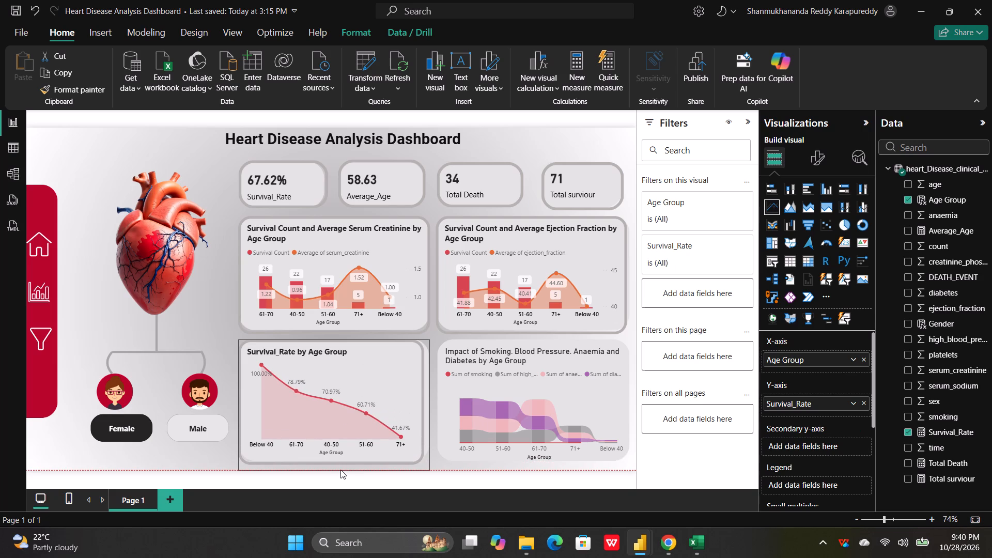
pyautogui.moveTo(340, 470); pyautogui.dragTo(340, 469)
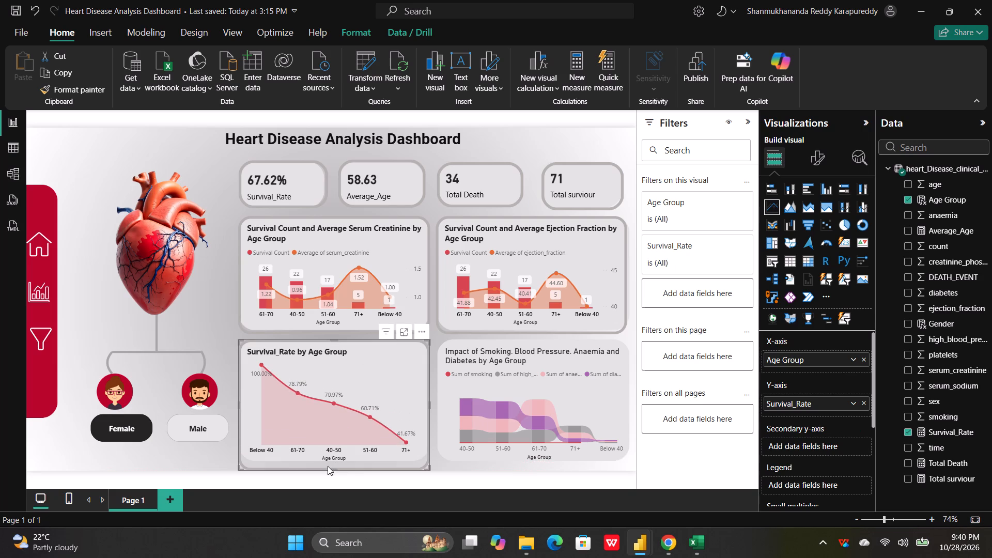
pyautogui.click(221, 460)
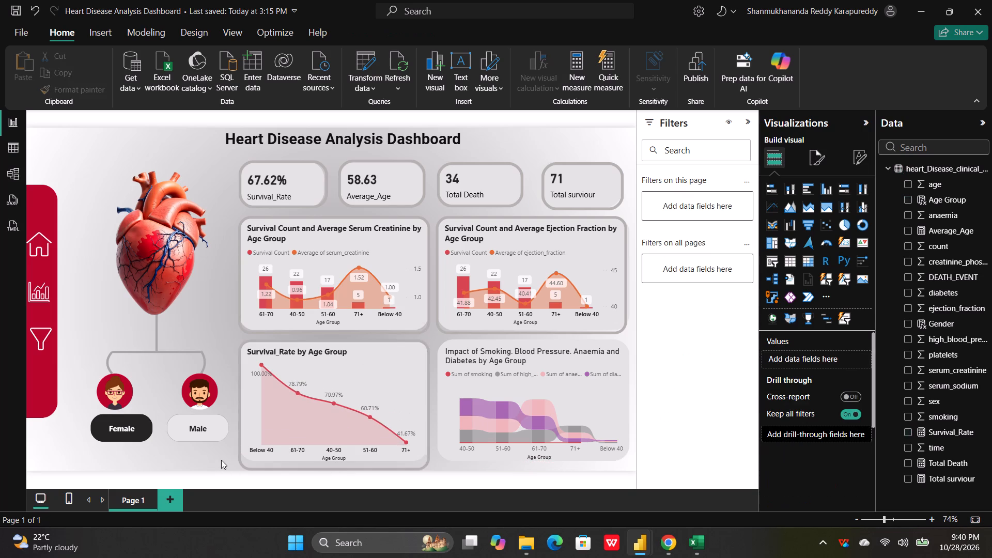
pyautogui.click(343, 468)
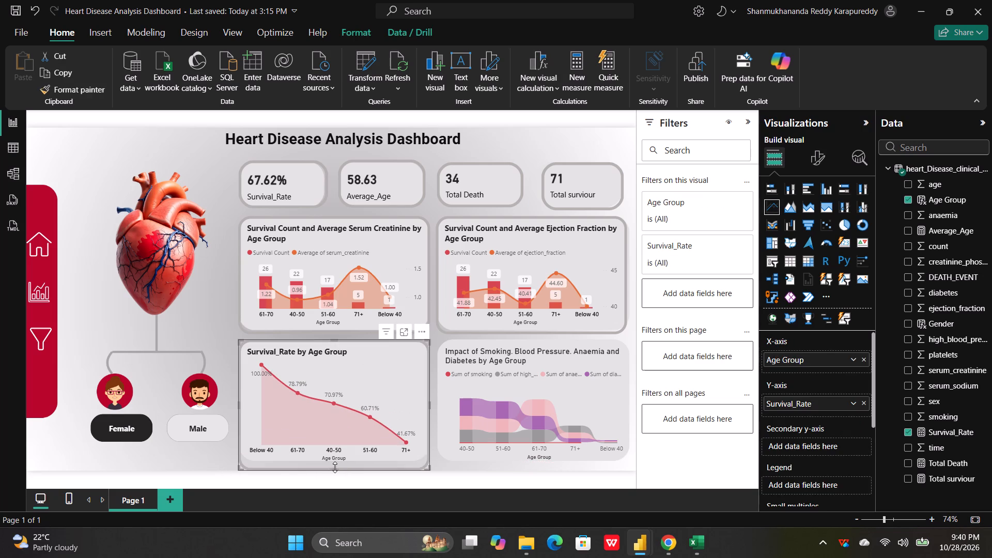
pyautogui.click(334, 468)
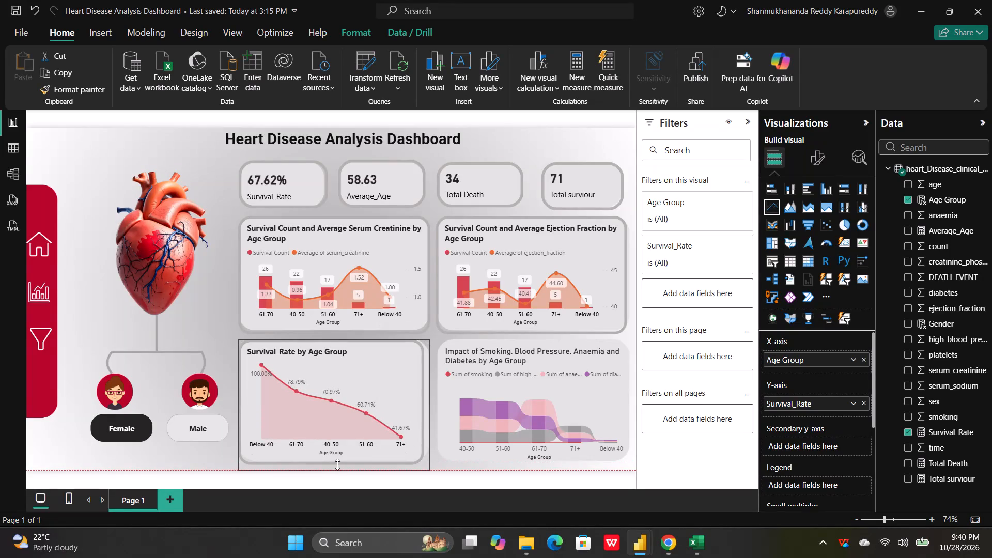
pyautogui.moveTo(337, 469); pyautogui.dragTo(339, 462)
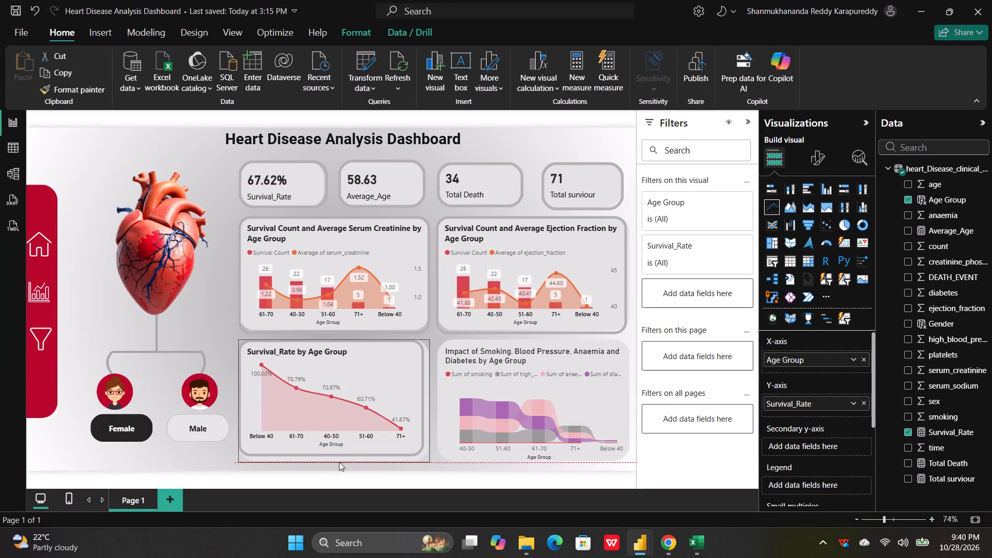
pyautogui.moveTo(339, 462); pyautogui.dragTo(340, 461)
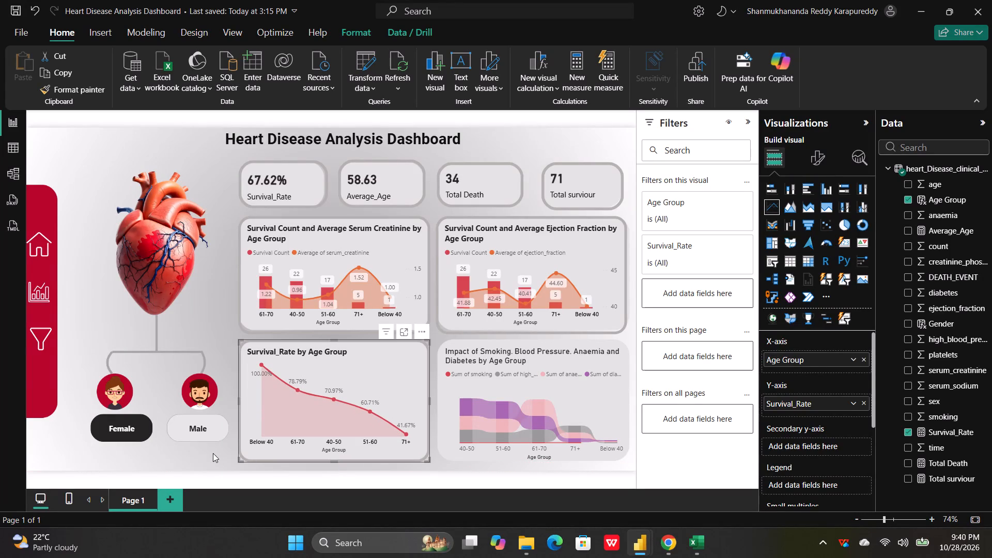
pyautogui.click(213, 454)
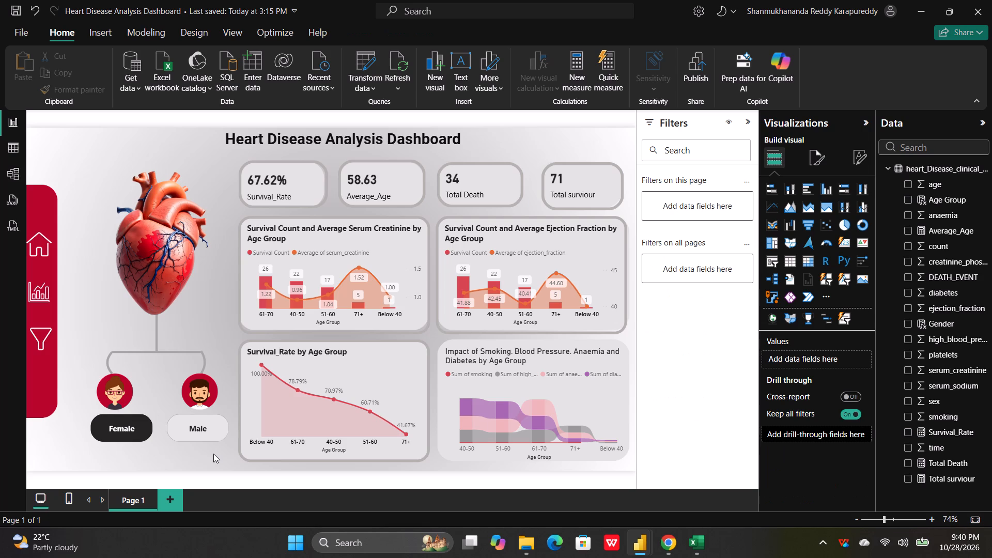
# Narrow the Survival Count and Average Serum Creatinine chart slightly from its lower-right corner to fit its background card.
pyautogui.click(414, 319)
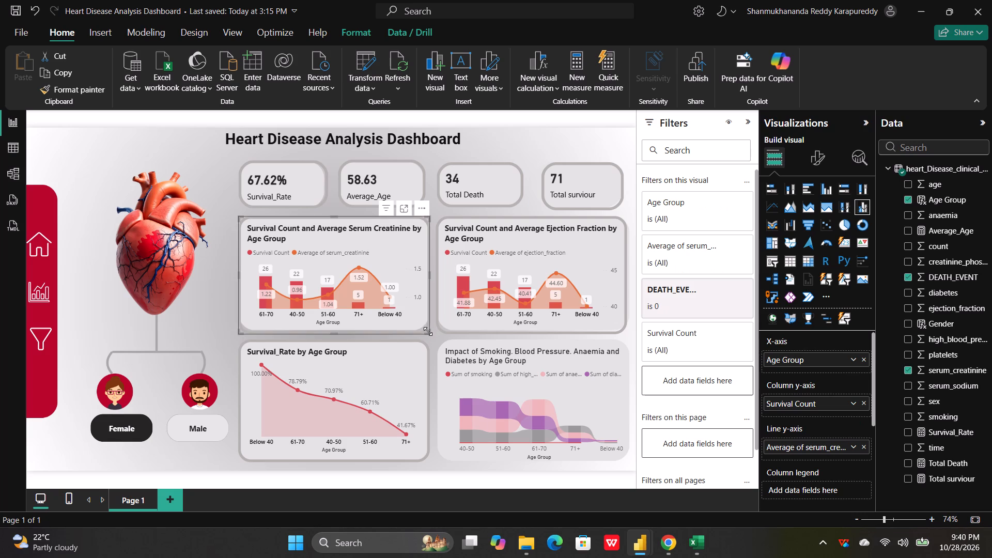
pyautogui.click(428, 331)
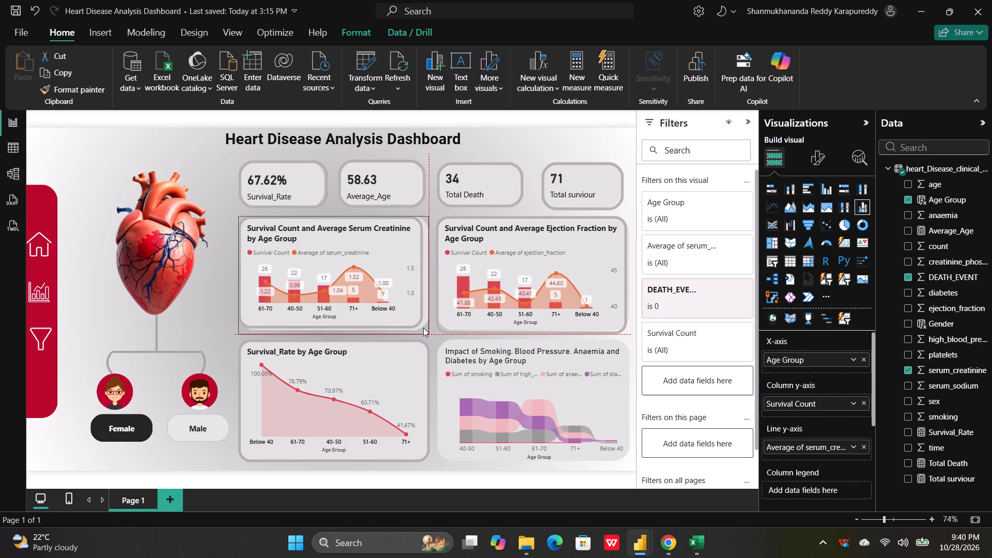
pyautogui.click(207, 310)
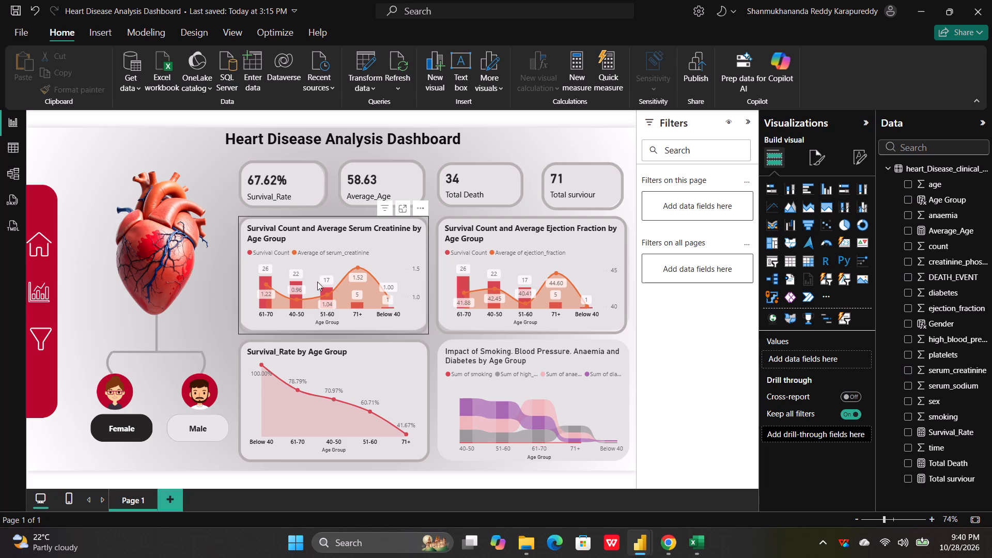
# Turn on the background effect for the Survival Count and Average Serum Creatinine by Age Group chart.
pyautogui.click(398, 247)
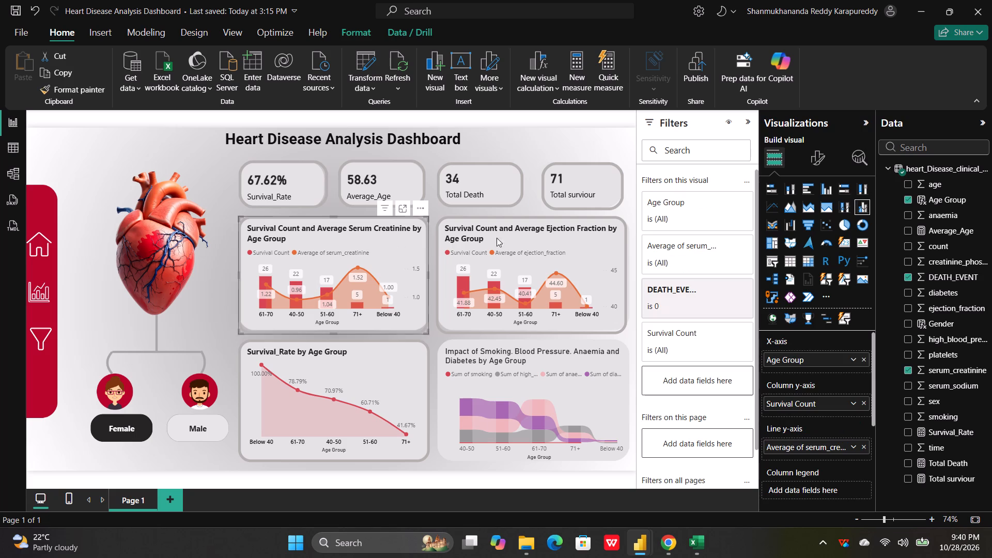
pyautogui.click(814, 154)
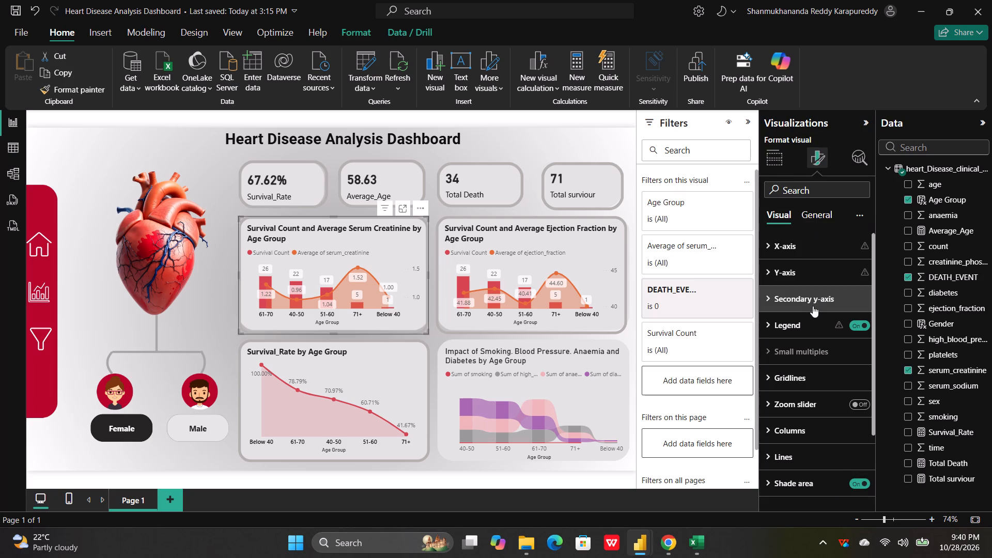
pyautogui.click(810, 220)
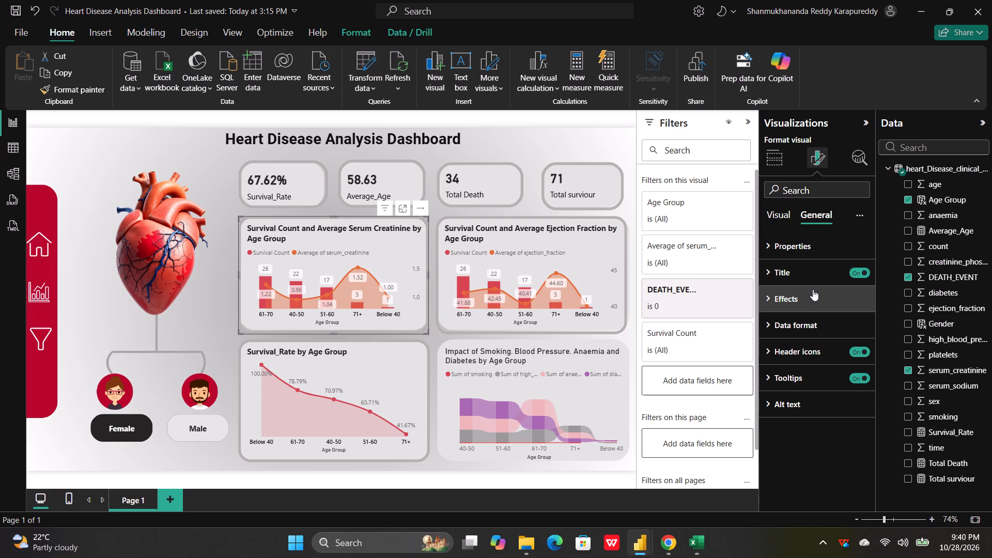
pyautogui.click(768, 302)
pyautogui.click(852, 329)
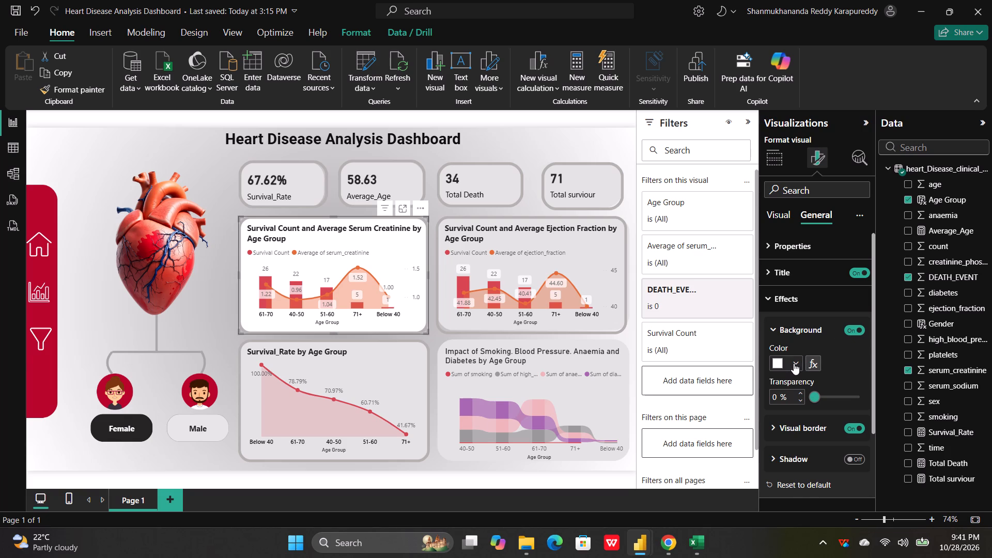
# Turn on the background effect for the Survival Count and Average Ejection Fraction by Age Group chart.
pyautogui.click(579, 248)
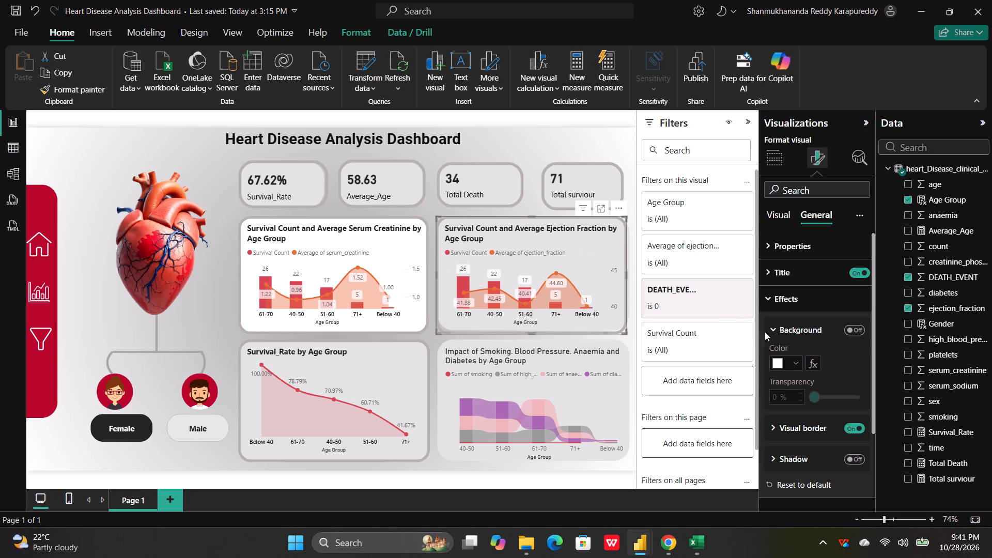
pyautogui.click(792, 364)
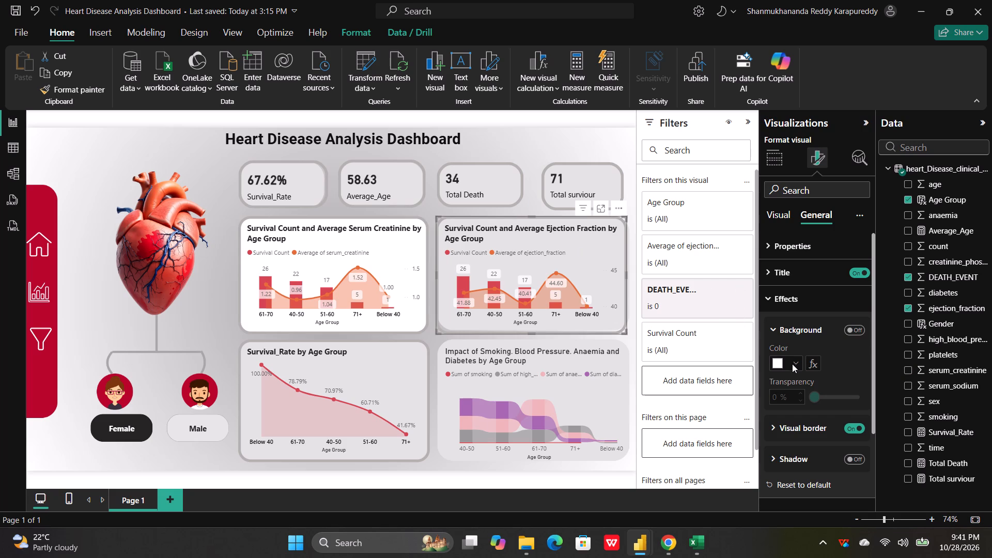
pyautogui.click(799, 361)
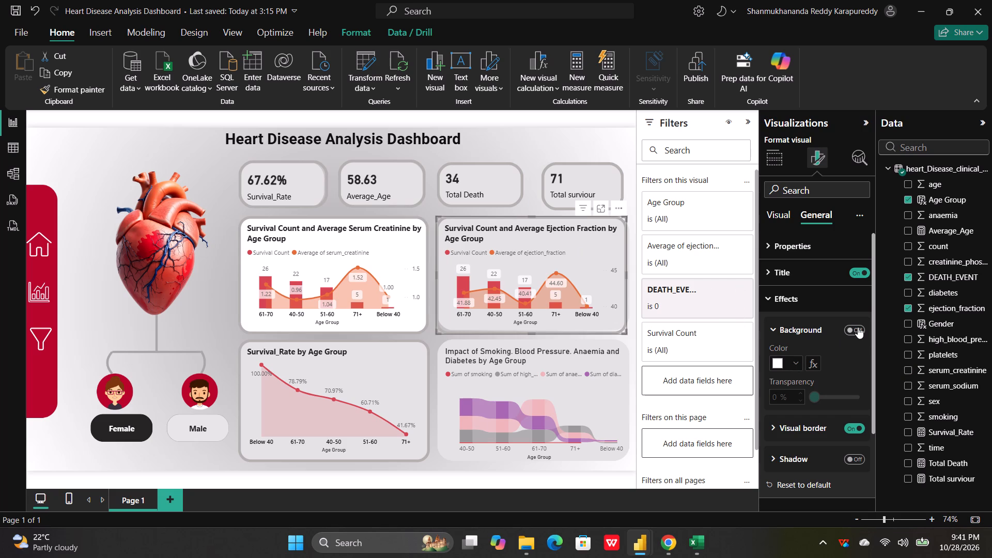
pyautogui.click(853, 328)
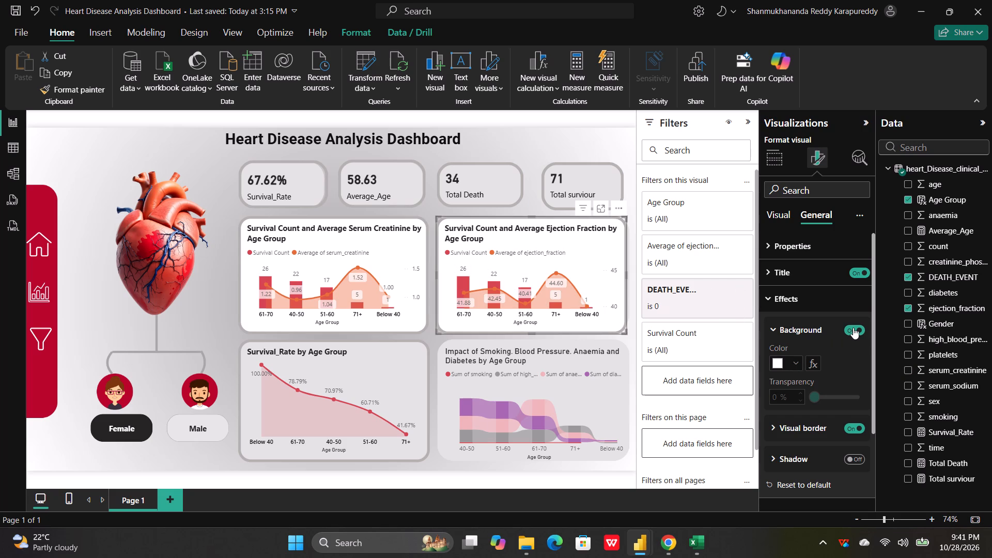
# Set the background transparency of the serum creatinine chart to 35%.
pyautogui.click(398, 252)
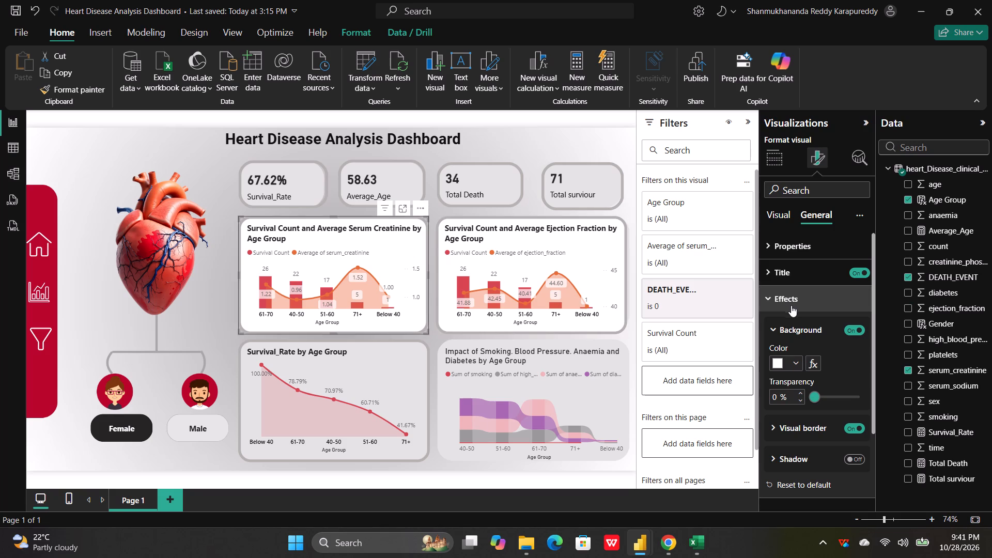
pyautogui.moveTo(817, 394); pyautogui.dragTo(830, 394)
pyautogui.moveTo(830, 394); pyautogui.dragTo(845, 396)
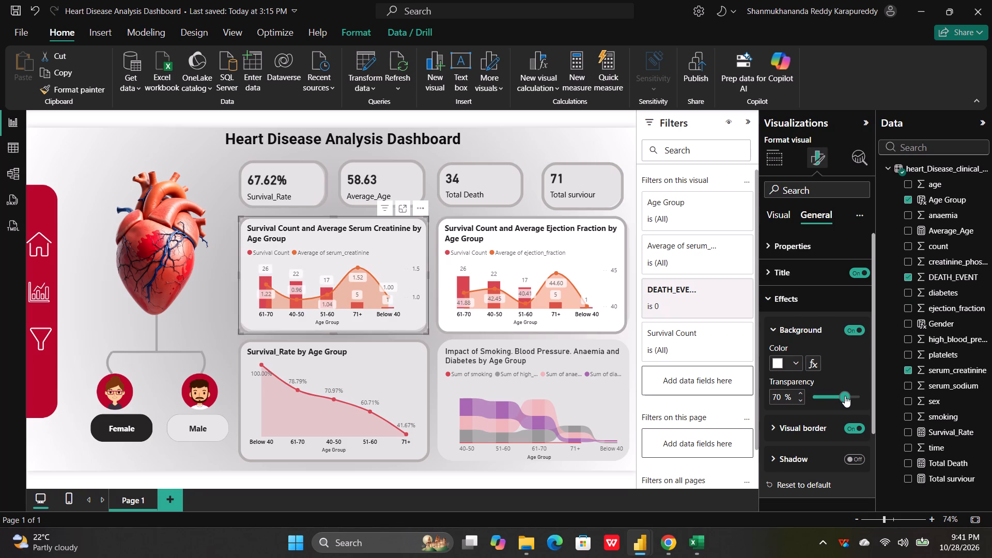
pyautogui.moveTo(845, 396); pyautogui.dragTo(830, 395)
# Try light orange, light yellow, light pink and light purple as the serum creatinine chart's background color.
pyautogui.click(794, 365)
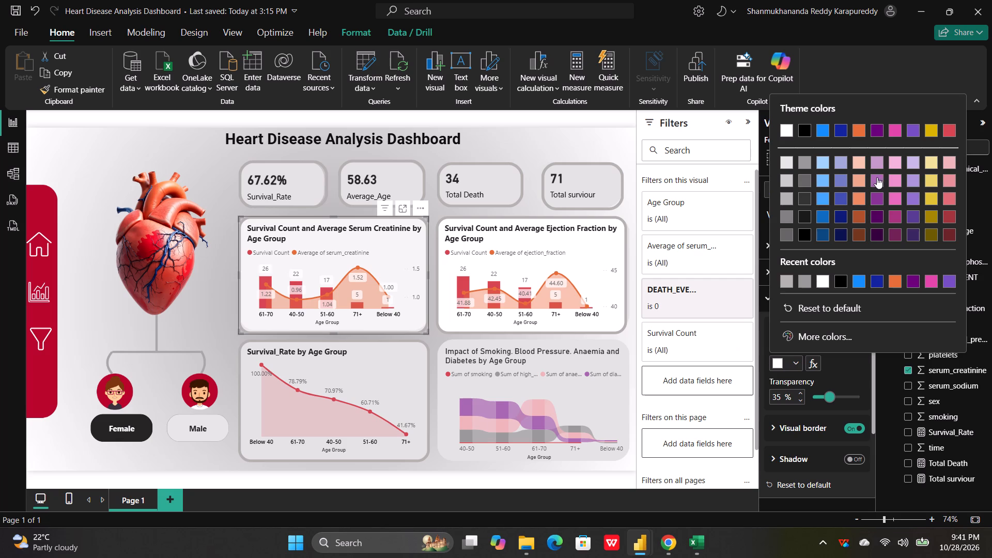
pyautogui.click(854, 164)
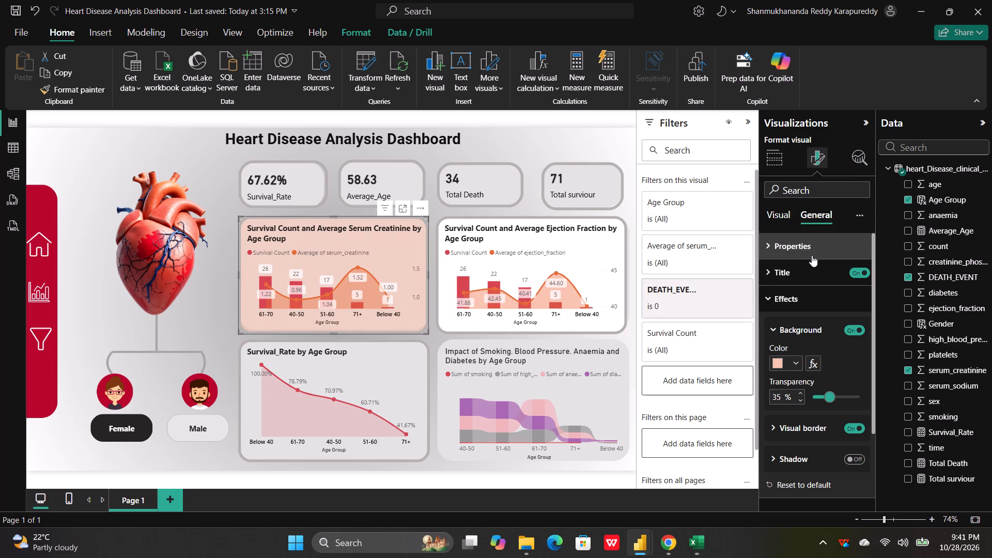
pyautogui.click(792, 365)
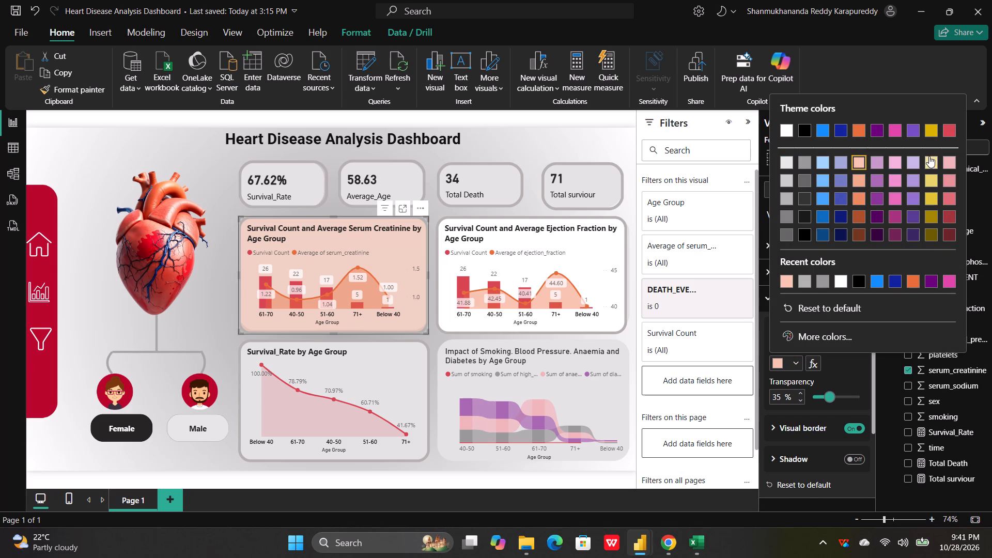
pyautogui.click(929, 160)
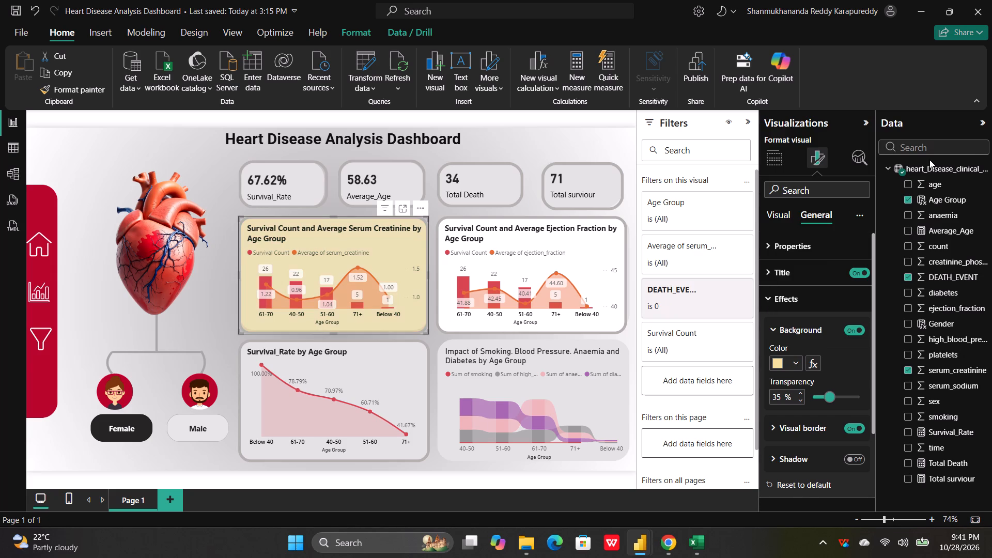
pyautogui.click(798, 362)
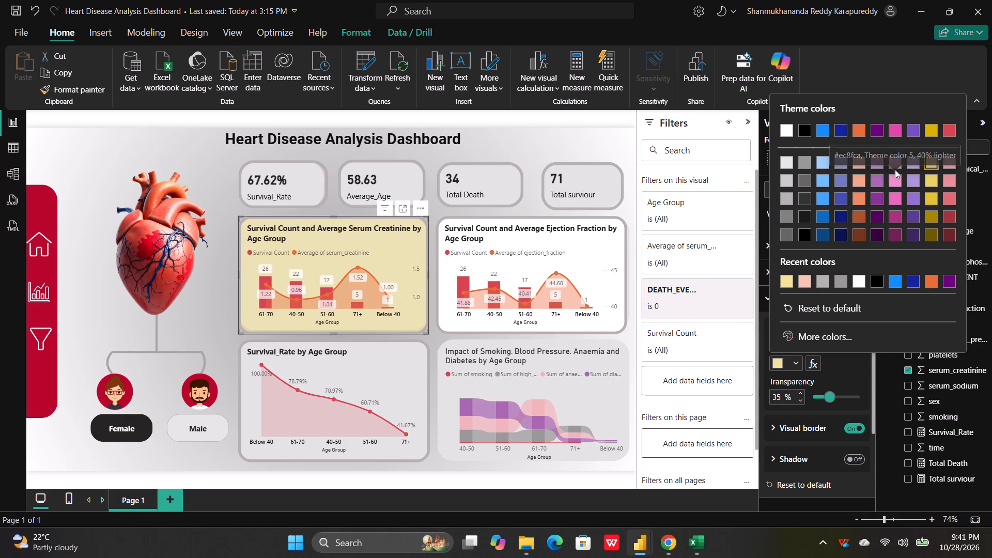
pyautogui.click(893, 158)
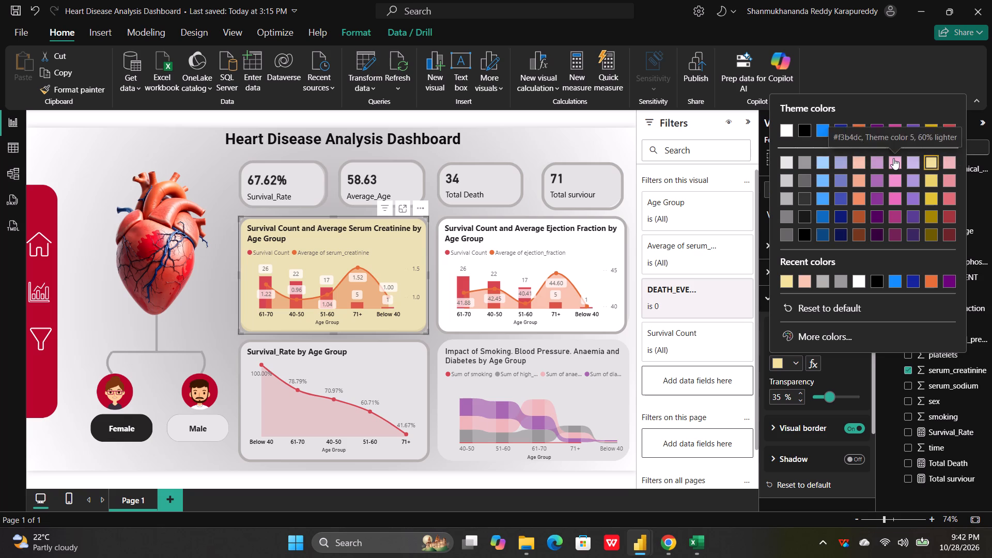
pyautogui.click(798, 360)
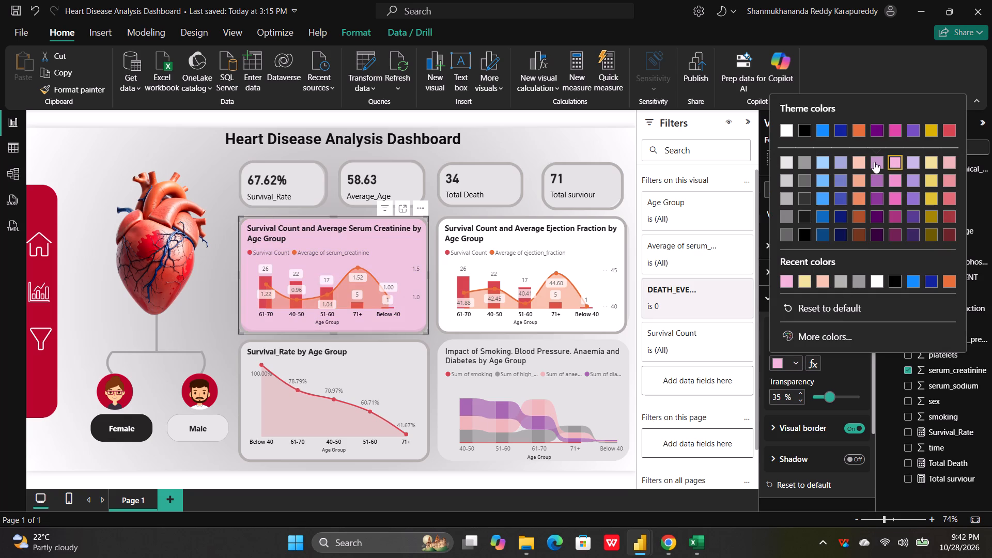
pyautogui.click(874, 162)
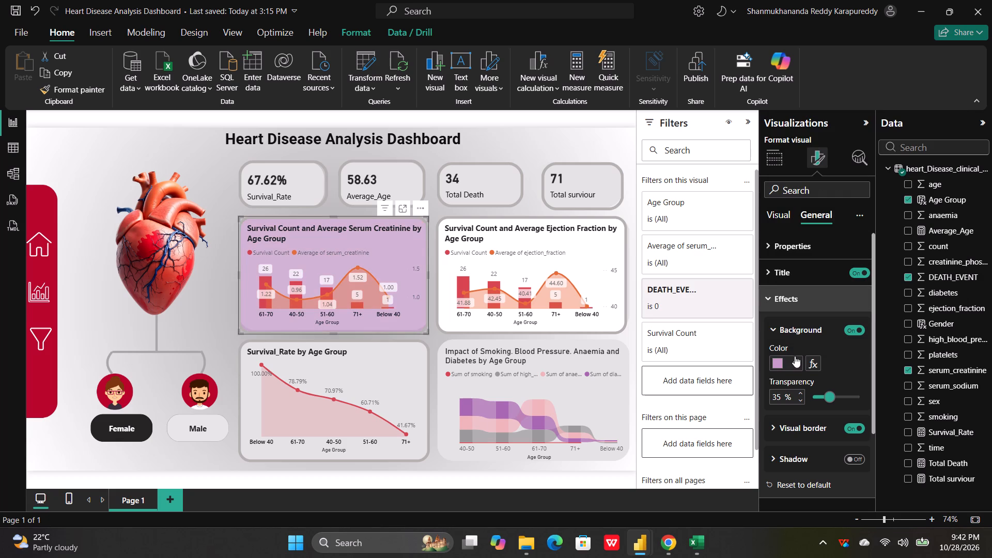
# Set the serum creatinine chart's background color to the light indigo-blue theme shade.
pyautogui.click(797, 360)
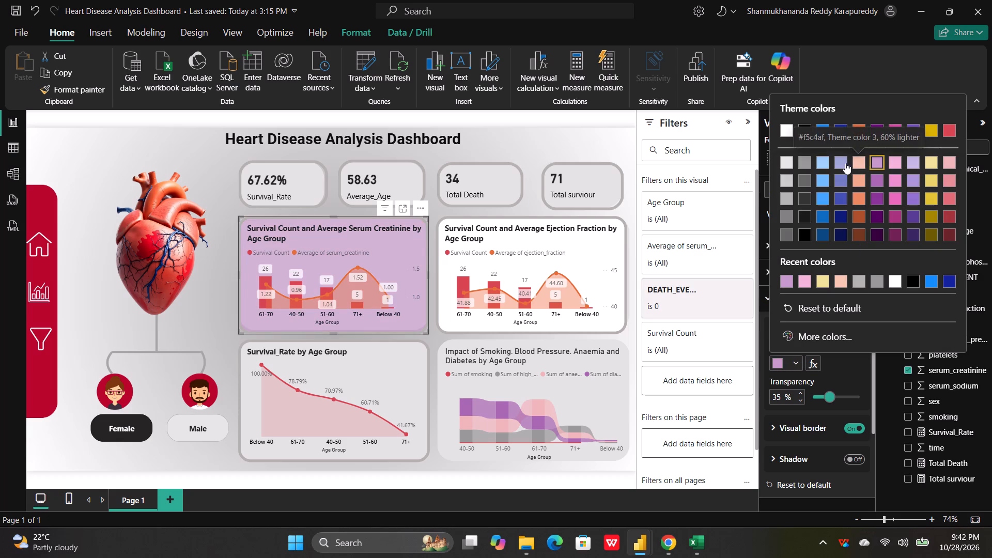
pyautogui.click(838, 163)
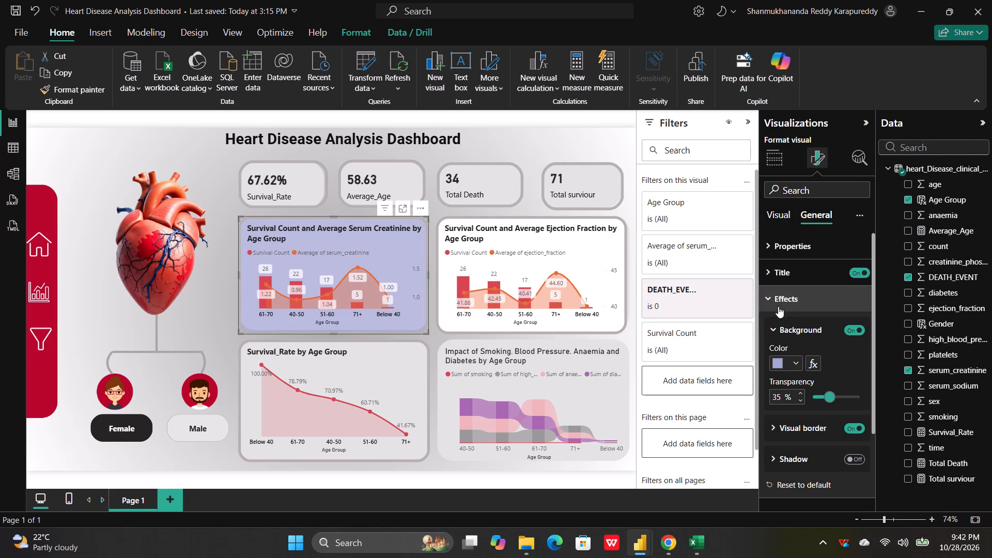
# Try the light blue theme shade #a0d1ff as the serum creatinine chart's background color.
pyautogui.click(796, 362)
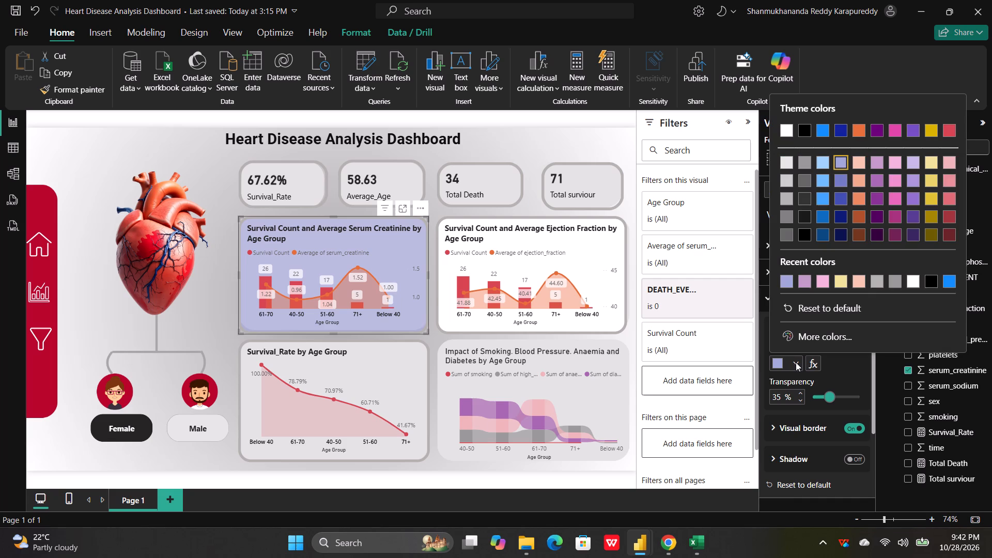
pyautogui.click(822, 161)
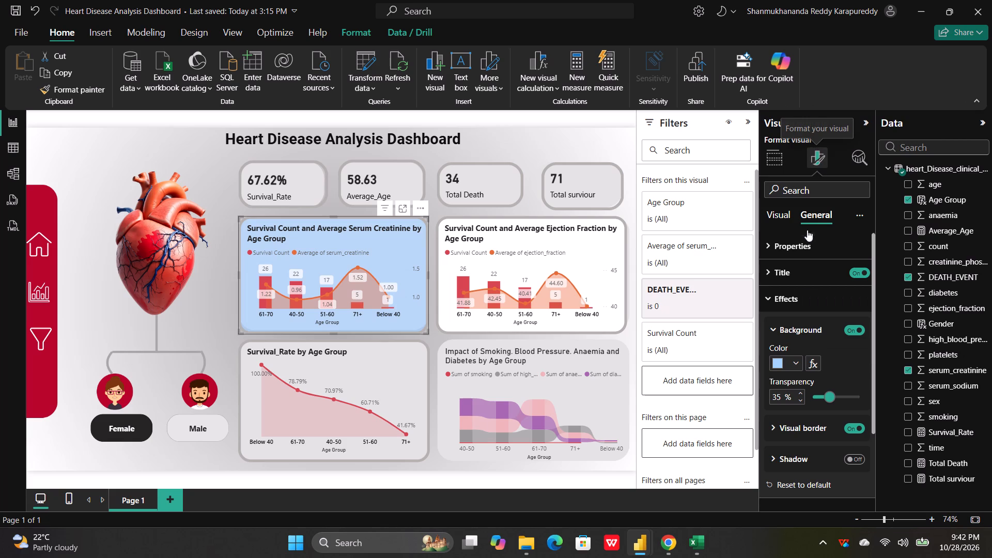
# Set the serum creatinine chart's background color to the lightest red theme shade.
pyautogui.click(794, 357)
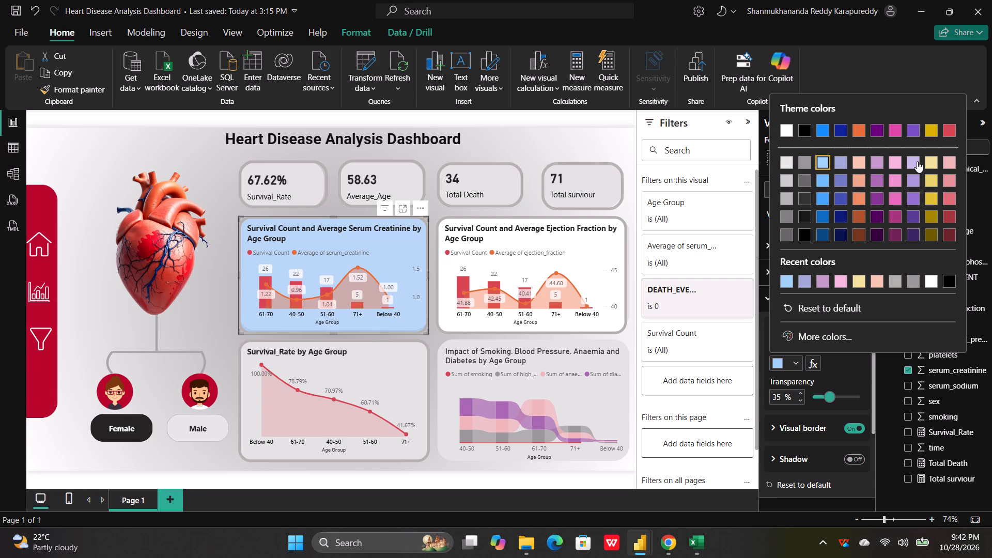
pyautogui.click(950, 160)
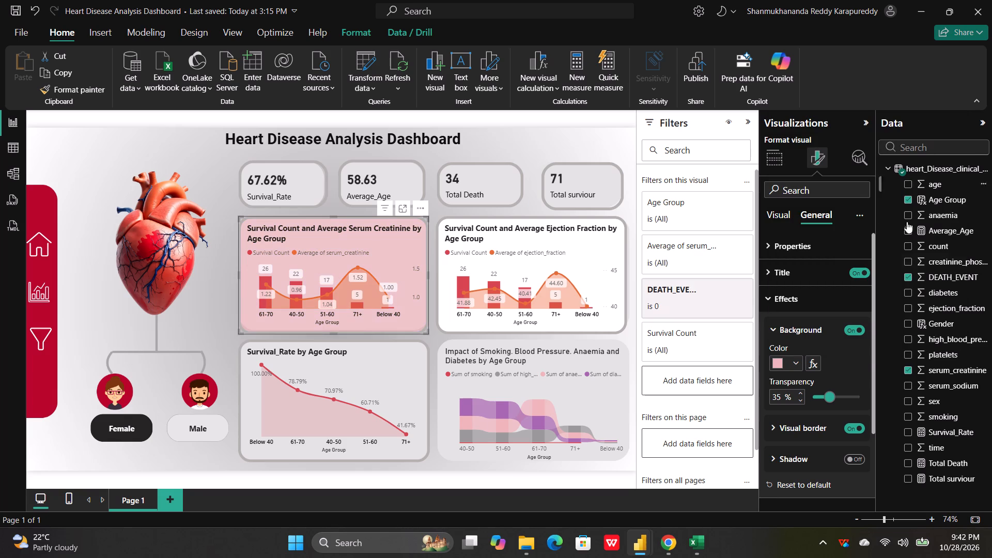
# Set the Survival Count and Average Ejection Fraction chart's background color to the same lightest red theme shade.
pyautogui.click(585, 244)
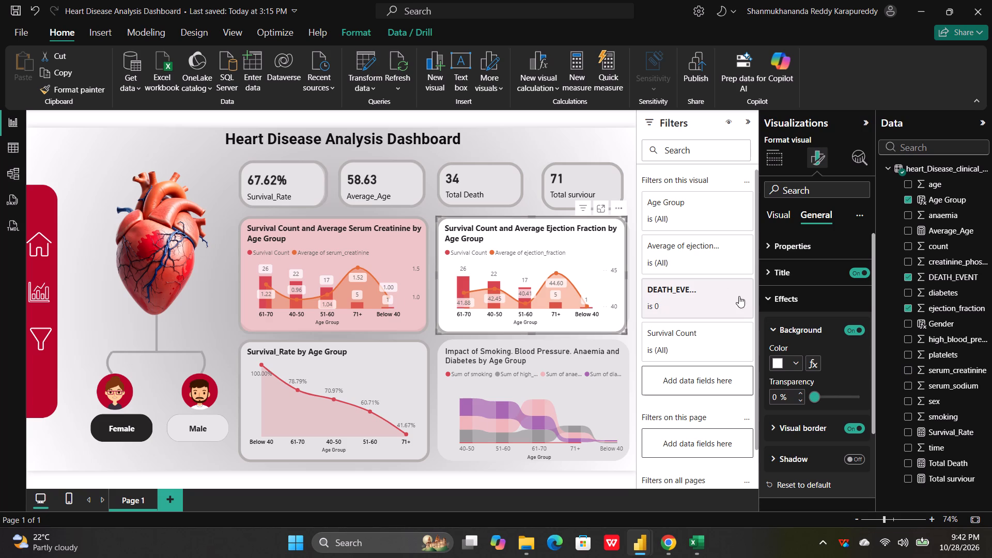
pyautogui.click(798, 363)
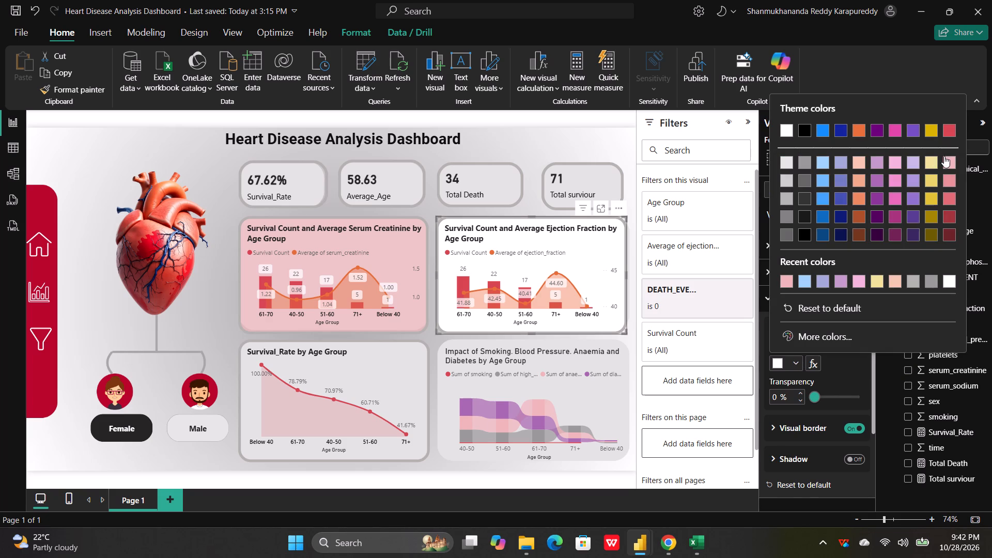
pyautogui.click(947, 156)
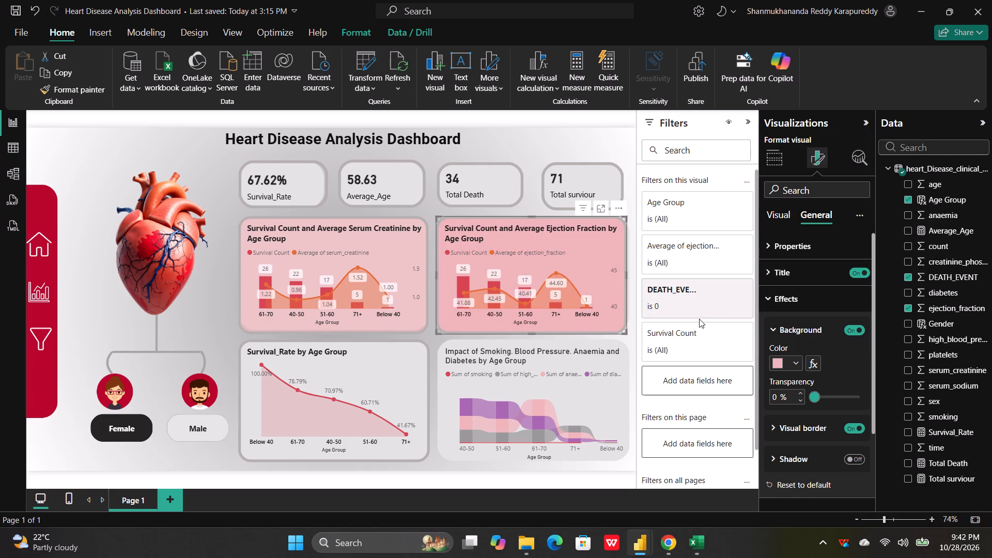
# Set the background transparency of the ejection fraction chart to 35%, matching the serum creatinine chart.
pyautogui.click(389, 242)
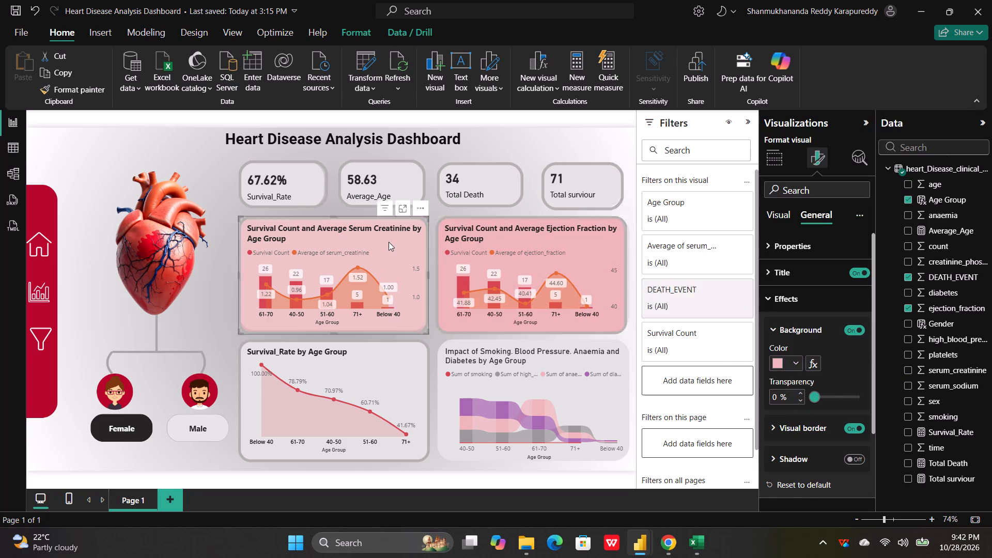
pyautogui.click(557, 248)
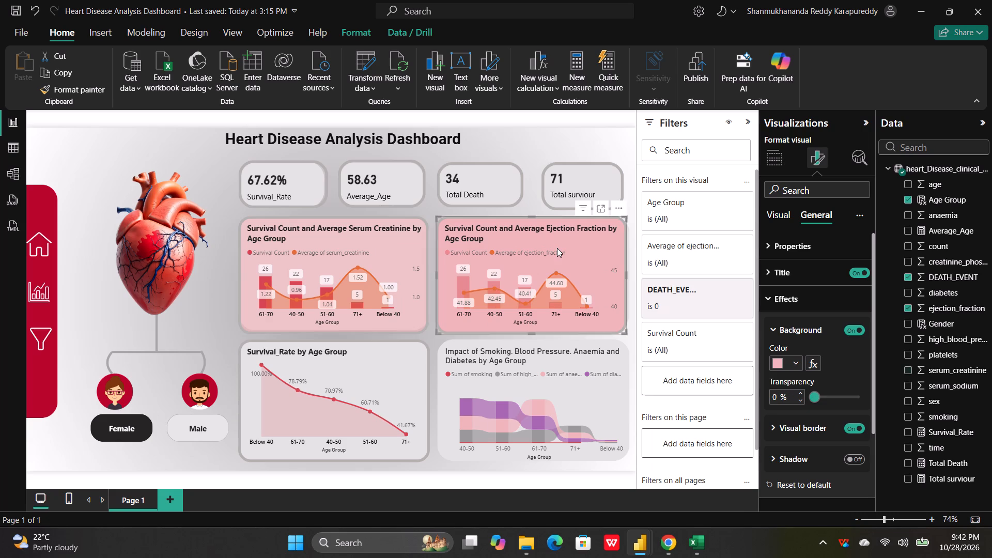
pyautogui.moveTo(812, 400); pyautogui.dragTo(815, 399)
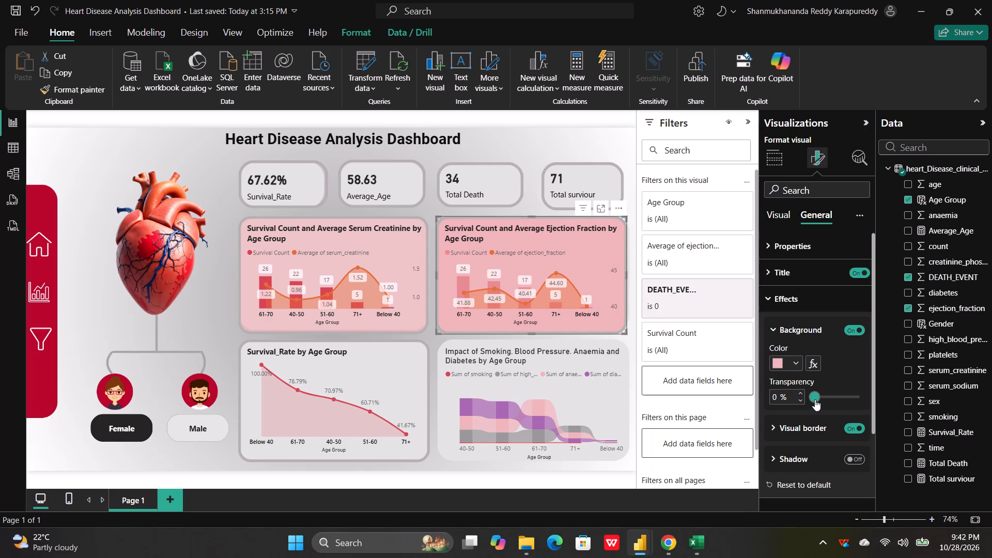
pyautogui.moveTo(815, 399); pyautogui.dragTo(830, 401)
pyautogui.moveTo(830, 401); pyautogui.dragTo(831, 401)
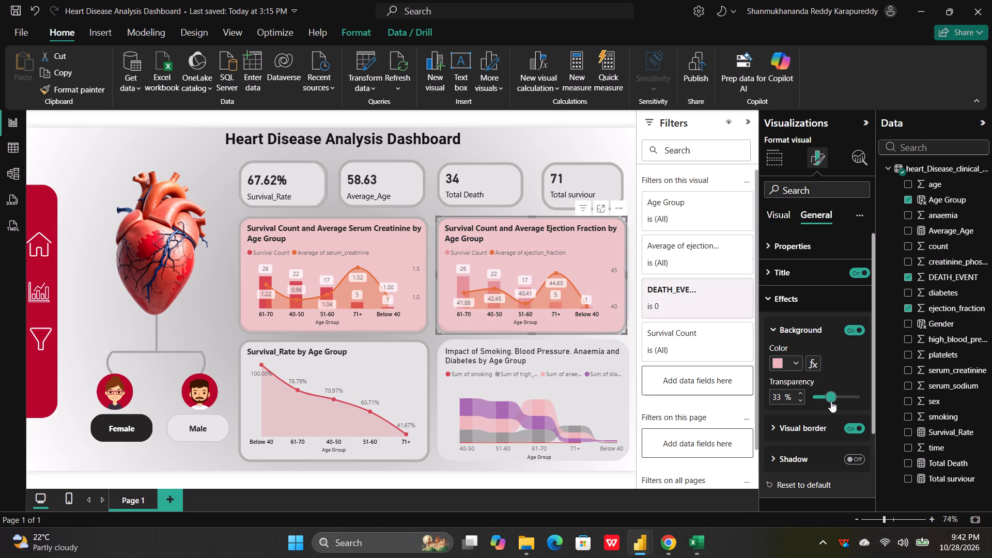
pyautogui.moveTo(831, 401); pyautogui.dragTo(830, 401)
pyautogui.moveTo(830, 401); pyautogui.dragTo(830, 401)
pyautogui.click(783, 397)
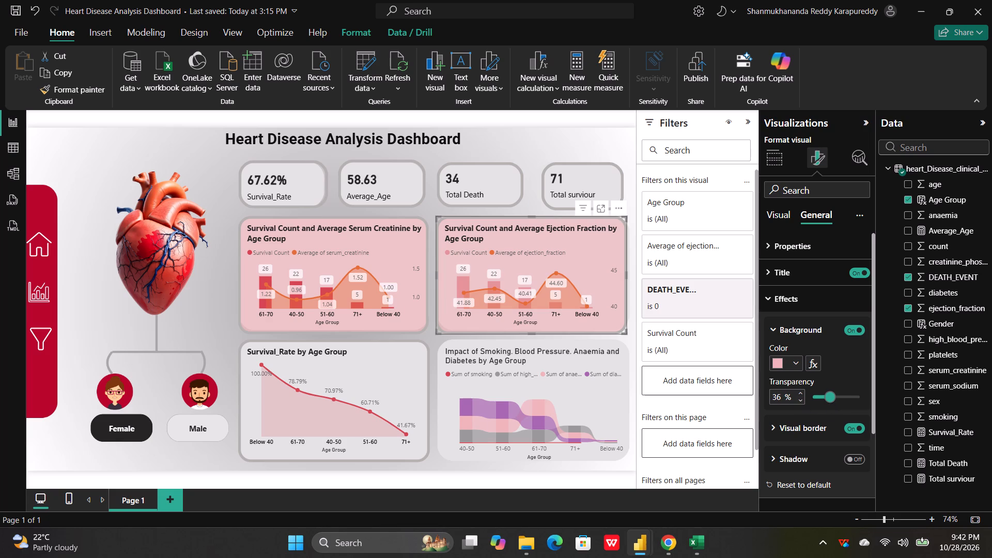
pyautogui.click(783, 397)
pyautogui.press('BackSpace')
pyautogui.write('35')
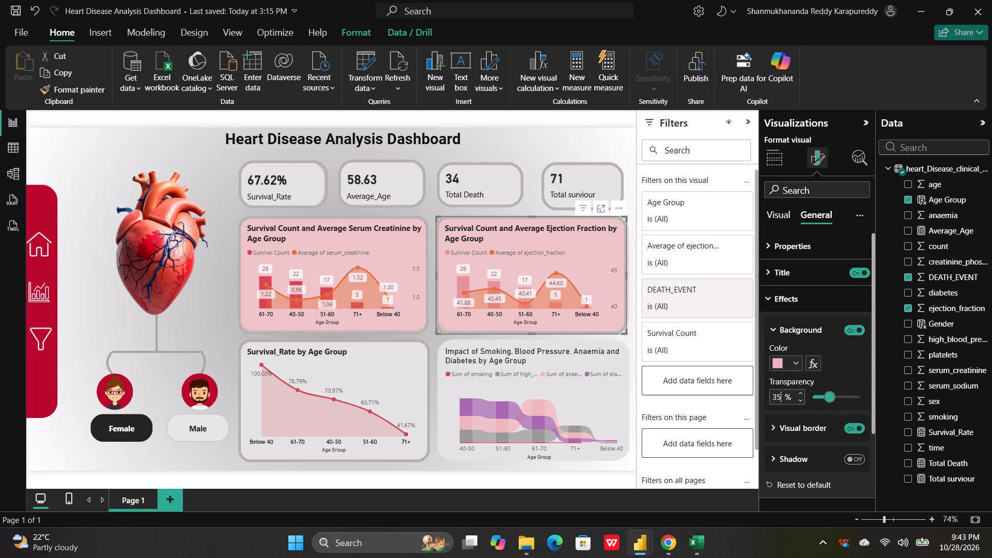
# Turn on the background of the Survival_Rate by Age Group chart and color it the lightest red theme shade.
pyautogui.click(393, 357)
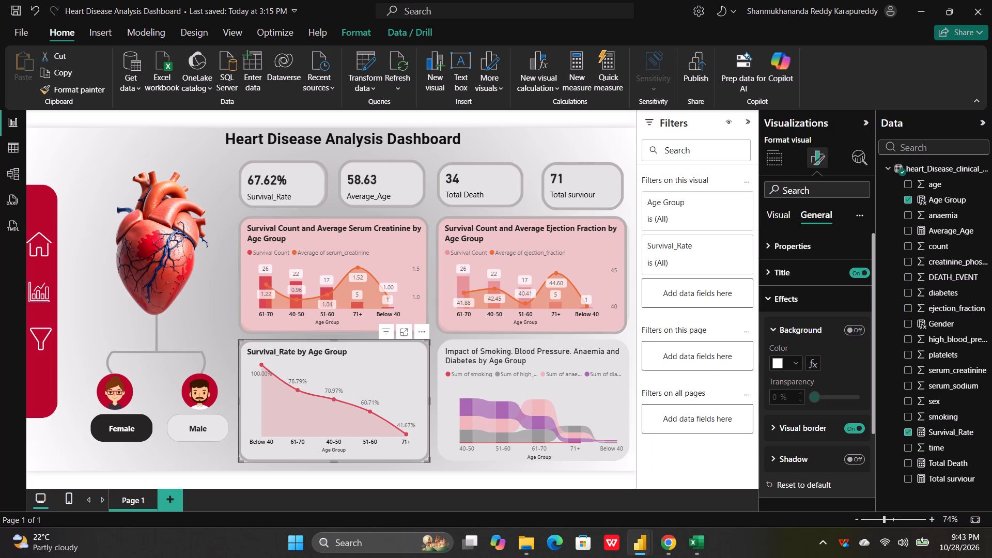
pyautogui.click(850, 331)
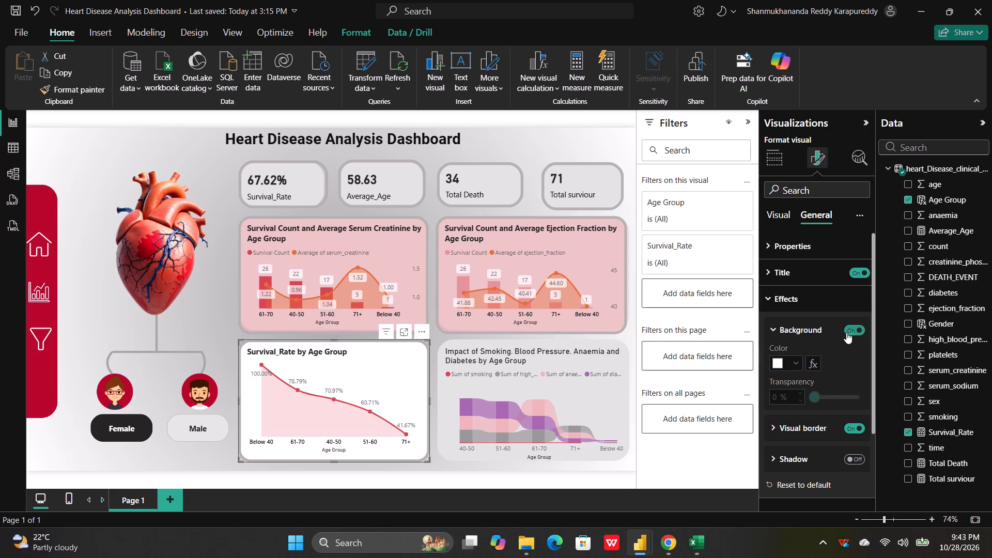
pyautogui.click(795, 364)
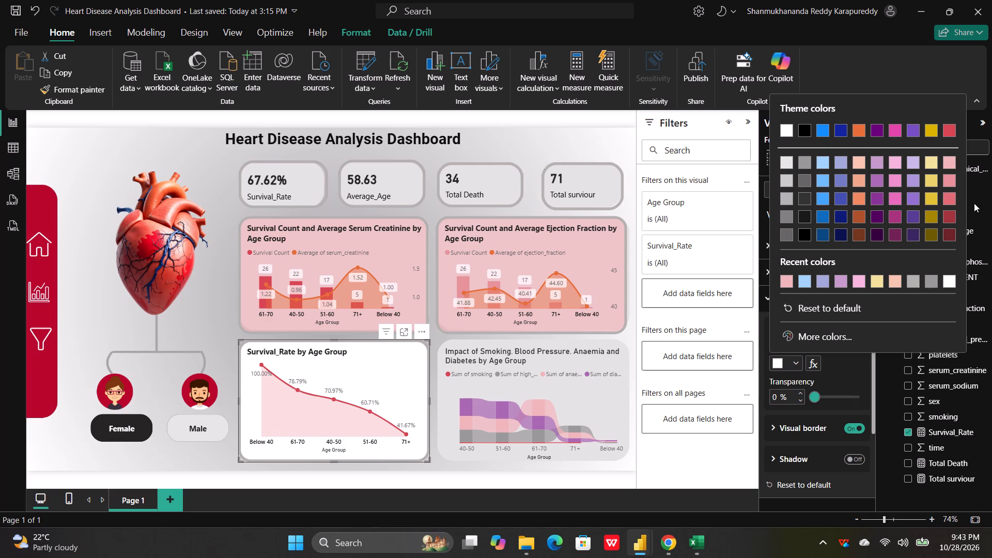
pyautogui.click(949, 157)
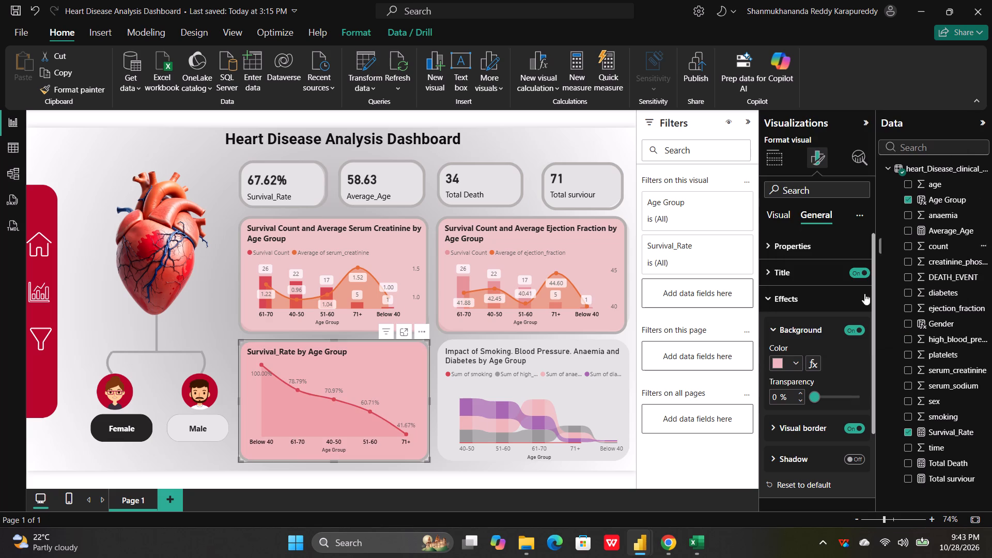
# Set the background transparency of the Survival_Rate by Age Group chart to 35%.
pyautogui.moveTo(816, 394); pyautogui.dragTo(829, 396)
pyautogui.moveTo(829, 396); pyautogui.dragTo(829, 396)
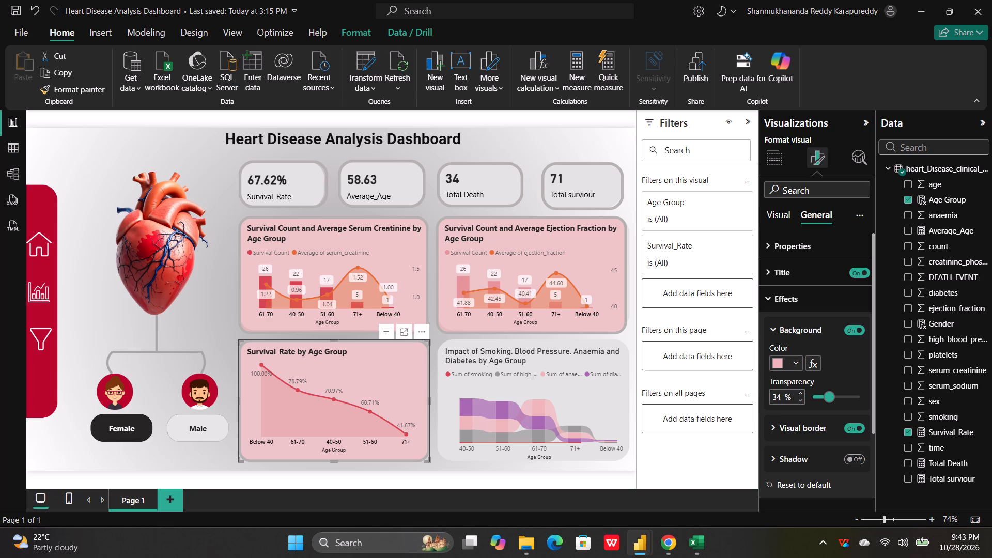
pyautogui.click(781, 398)
pyautogui.press('BackSpace')
pyautogui.press('2')
pyautogui.press('BackSpace')
pyautogui.write('35')
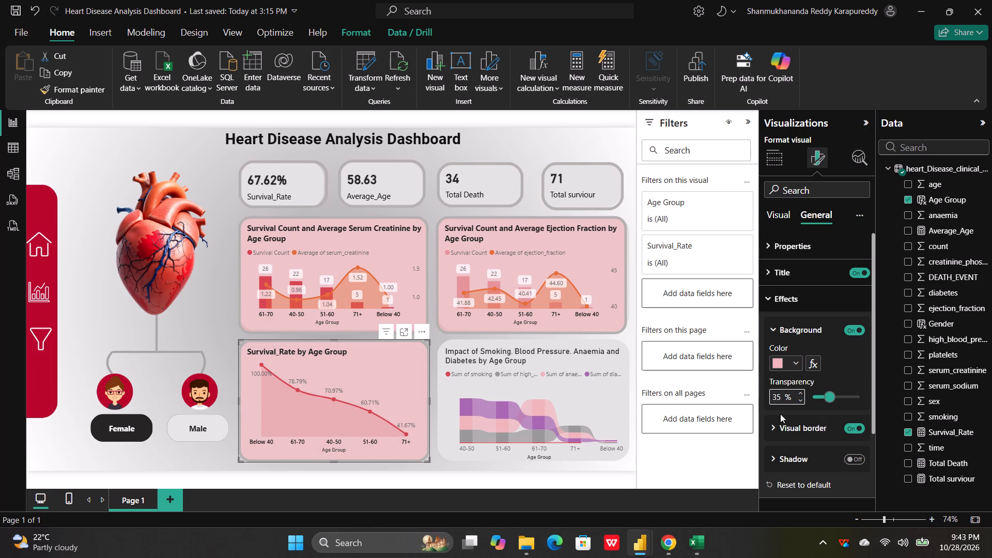
# Turn on the background and visual border effects for the Impact of Smoking, Blood Pressure, Anaemia and Diabetes chart.
pyautogui.click(586, 365)
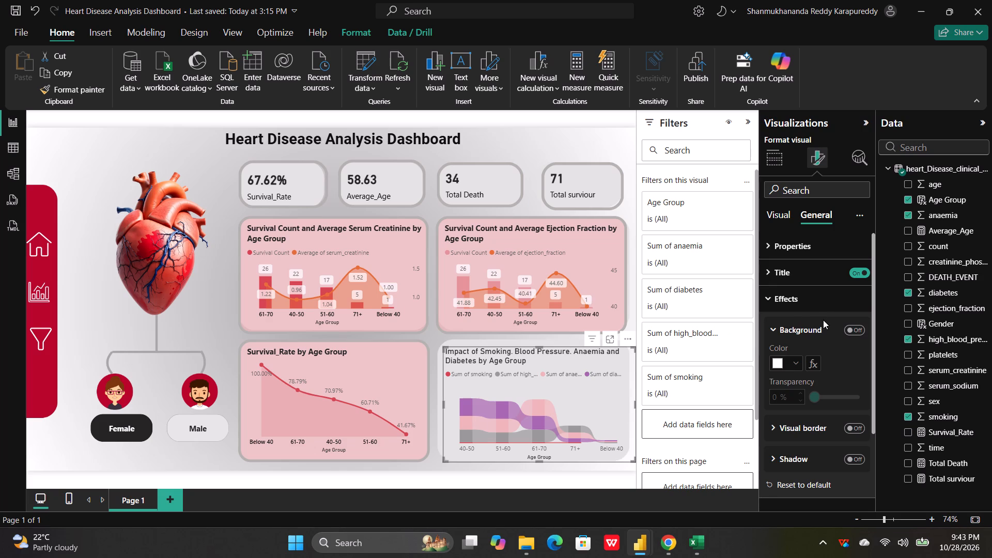
pyautogui.click(850, 333)
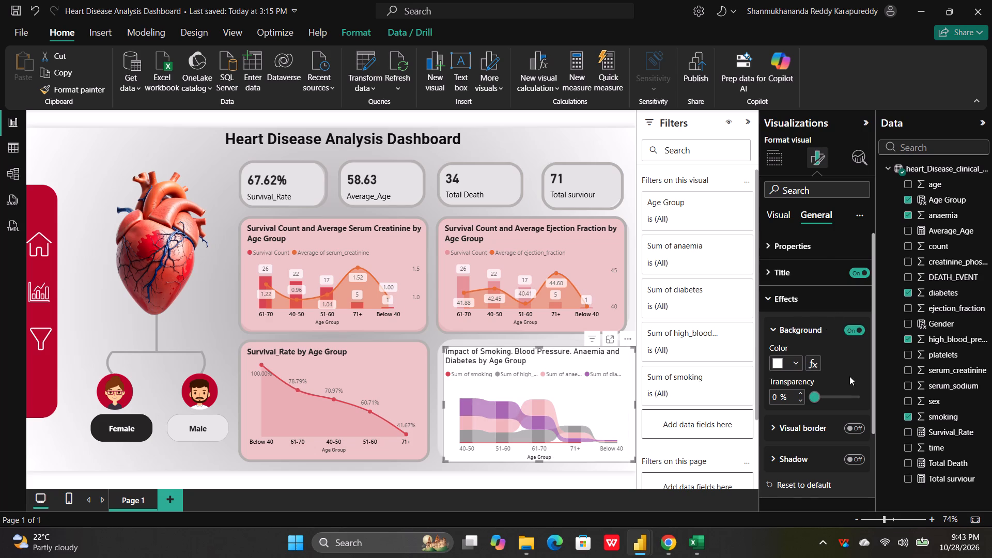
pyautogui.click(850, 428)
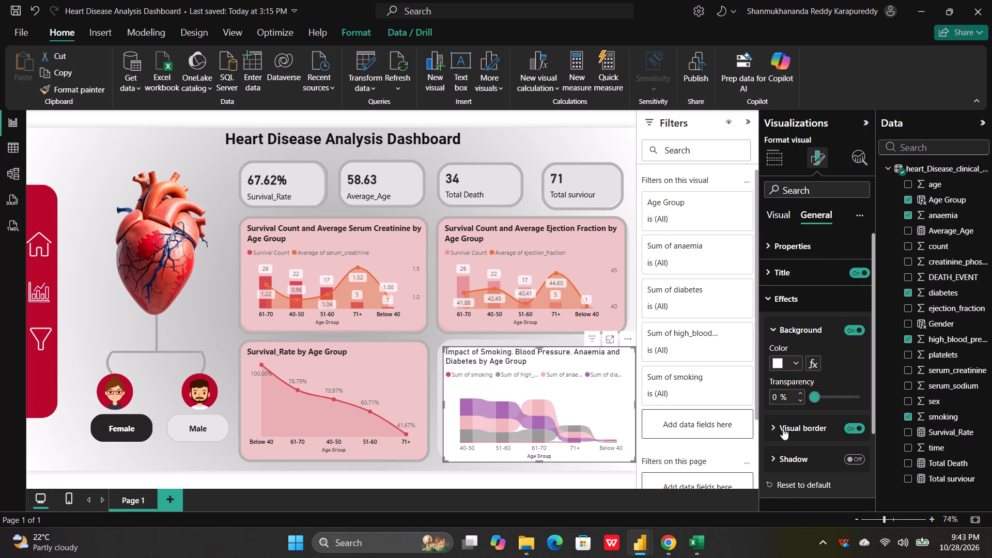
# Color the visual border of the Impact of Smoking, Blood Pressure, Anaemia and Diabetes chart with the lightest grey shade of the black theme color.
pyautogui.click(778, 427)
pyautogui.scroll(-1, 778, 427)
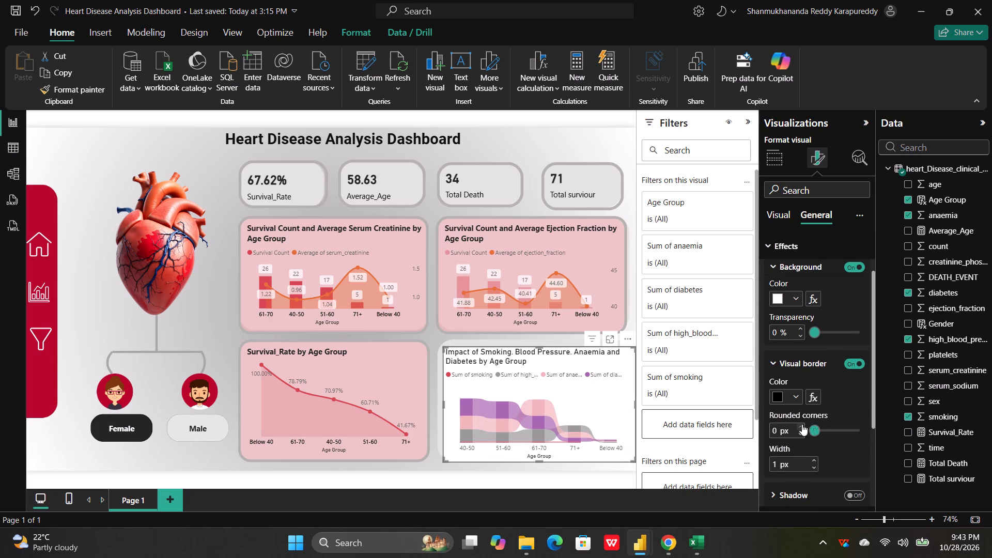
pyautogui.click(792, 395)
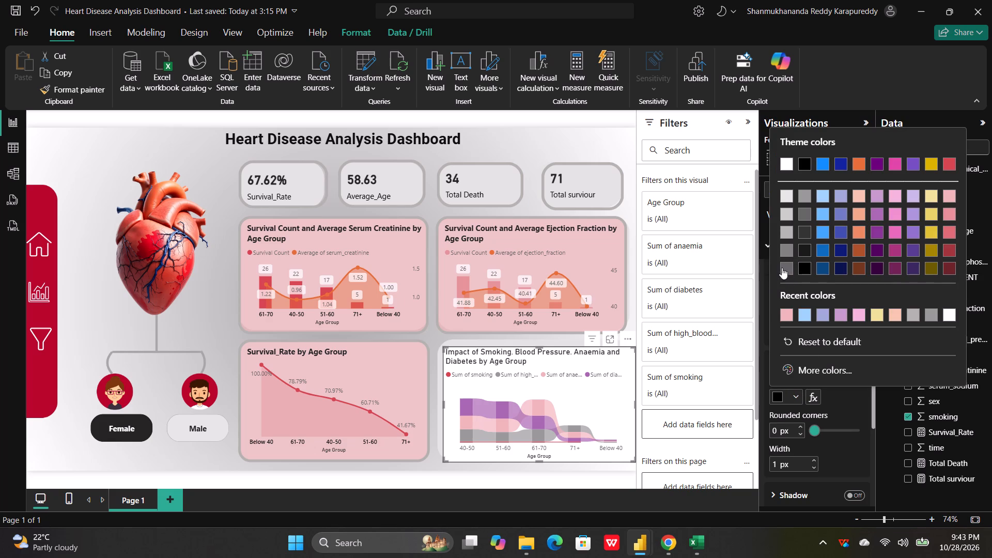
pyautogui.click(805, 197)
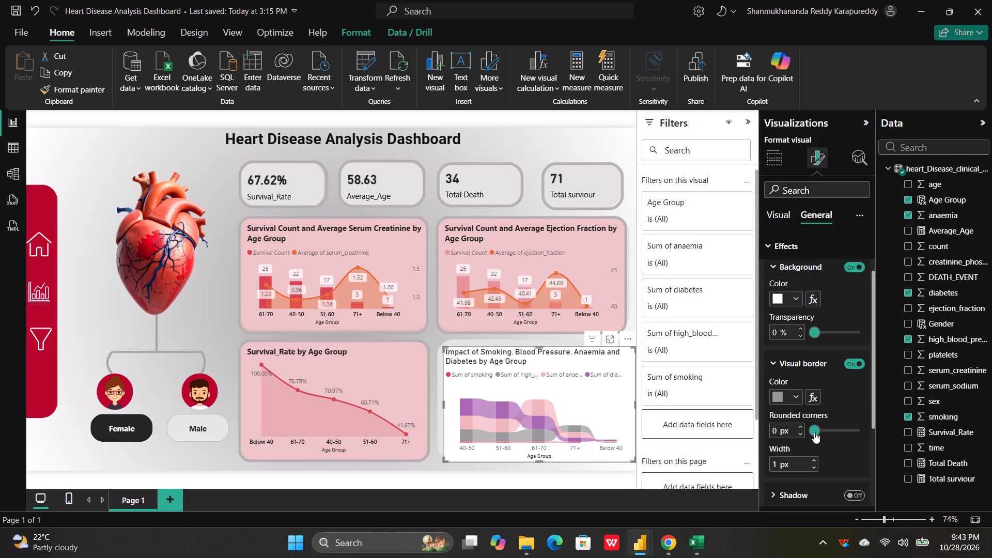
# Set the Impact of Smoking chart's border to 26 px rounded corners and 6 px width, matching the serum creatinine chart.
pyautogui.moveTo(814, 432); pyautogui.dragTo(820, 431)
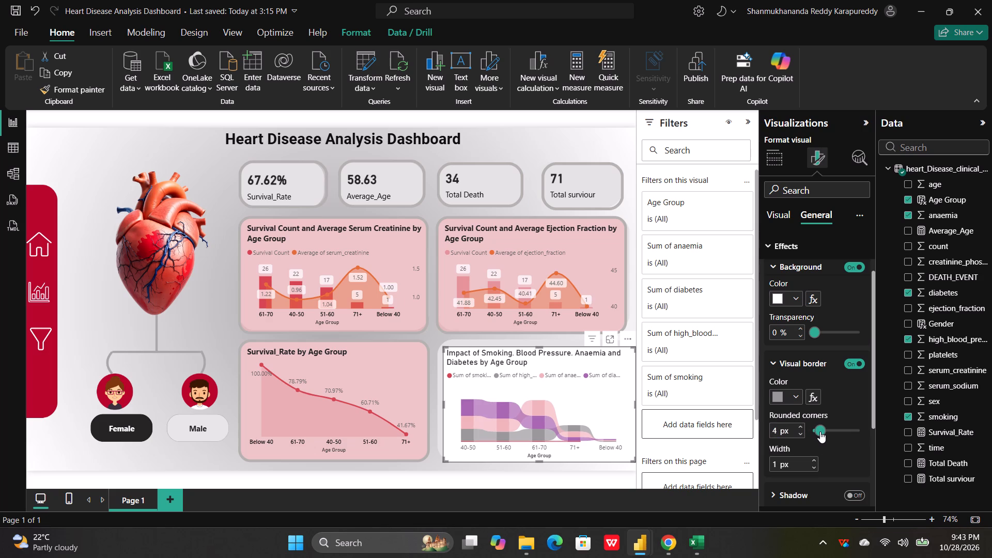
pyautogui.moveTo(820, 431); pyautogui.dragTo(824, 432)
pyautogui.moveTo(824, 432); pyautogui.dragTo(846, 430)
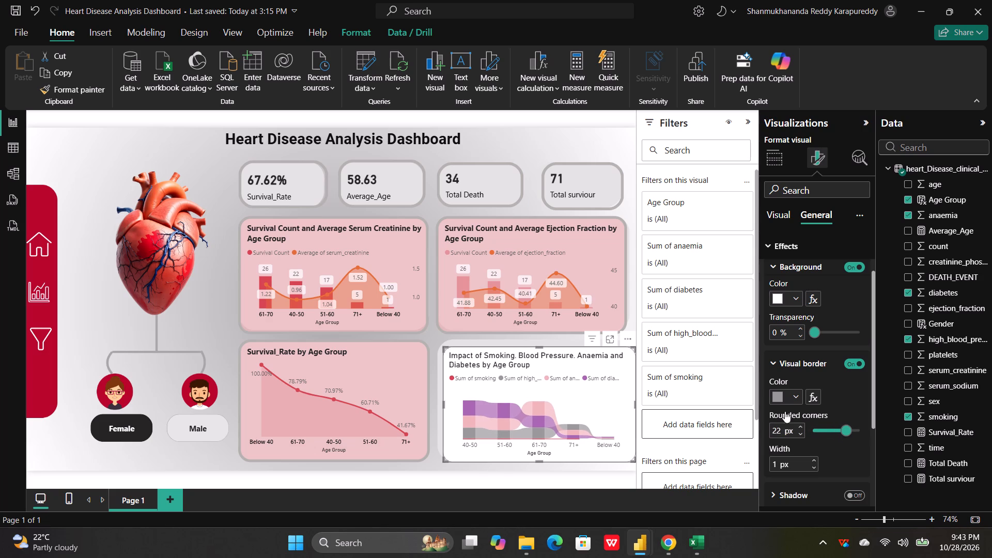
pyautogui.click(379, 242)
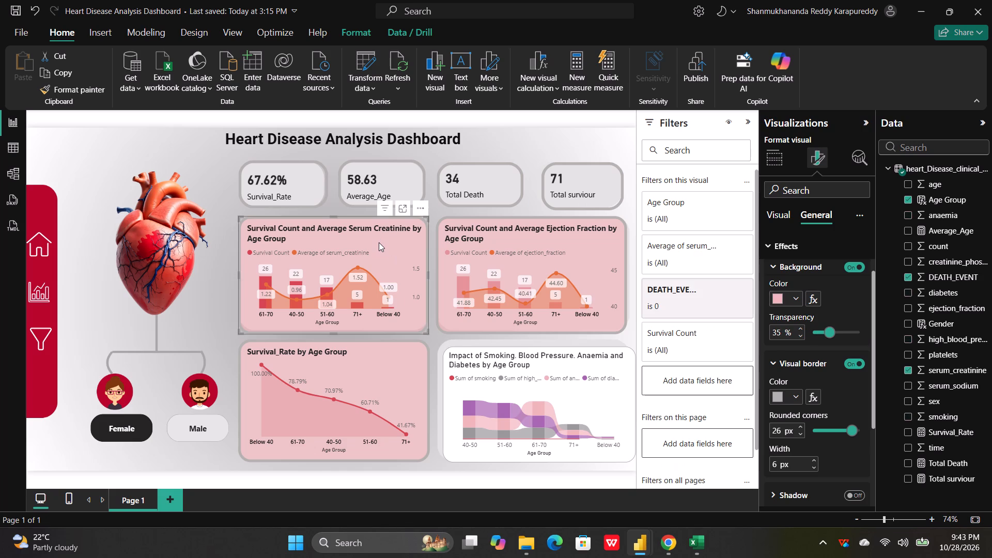
pyautogui.click(572, 370)
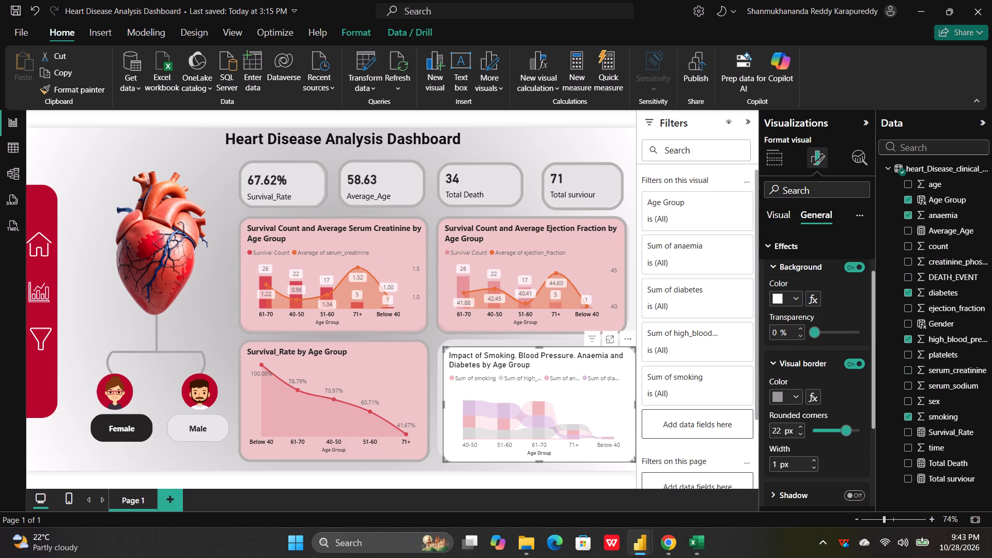
pyautogui.click(782, 430)
pyautogui.write('26')
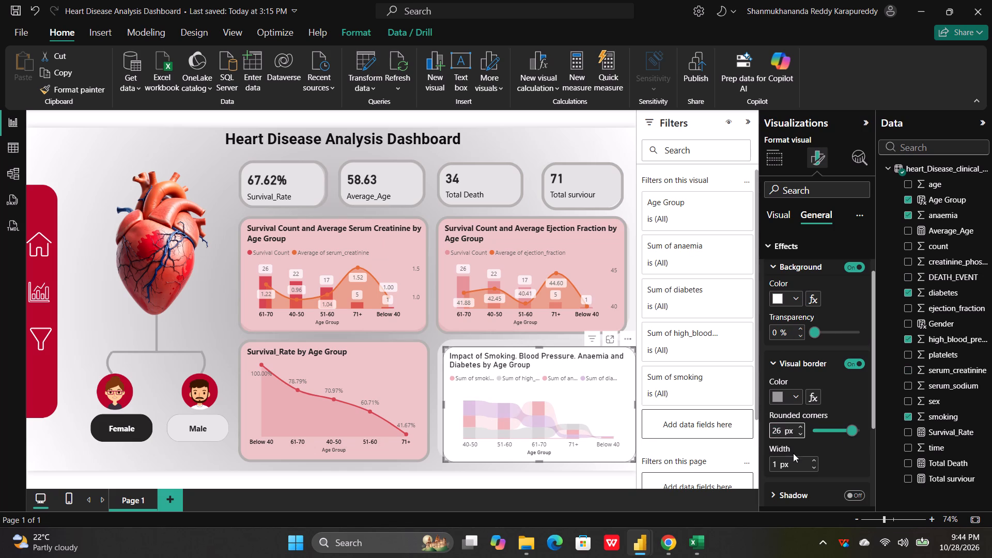
pyautogui.click(778, 461)
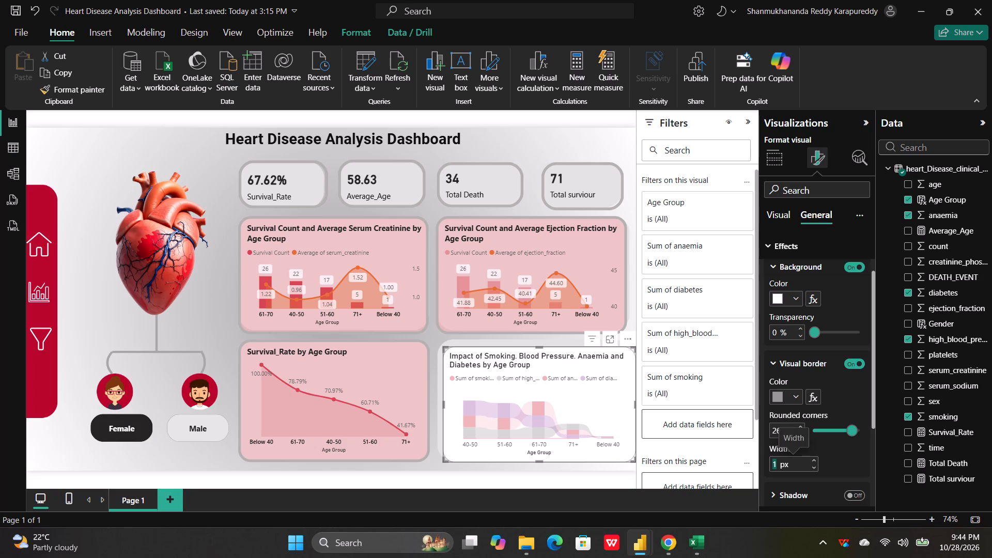
pyautogui.press('6')
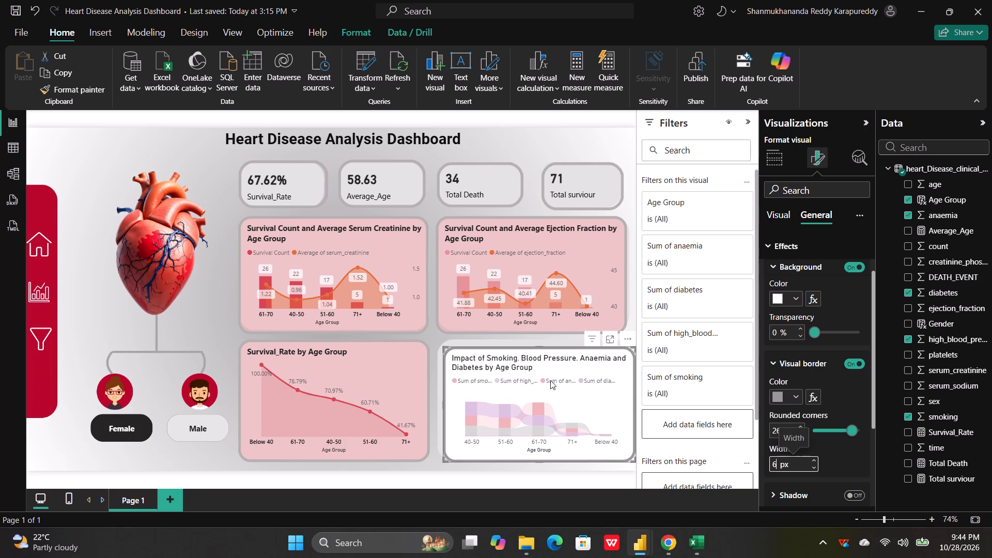
# Extend the Impact of Smoking chart's top-left corner outward to align its left edge with the ejection fraction chart above.
pyautogui.moveTo(446, 349); pyautogui.dragTo(440, 342)
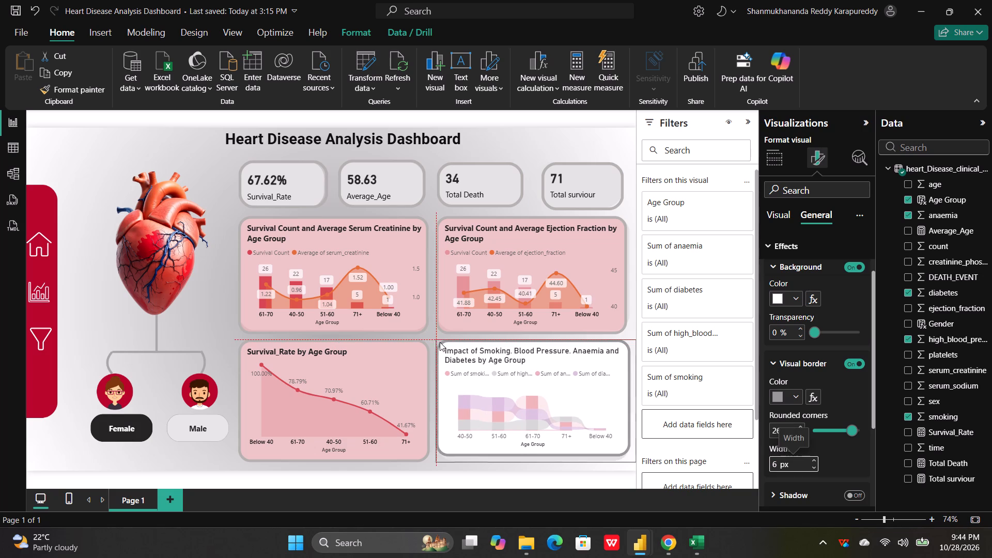
pyautogui.moveTo(440, 342); pyautogui.dragTo(440, 345)
pyautogui.moveTo(440, 345); pyautogui.dragTo(441, 346)
pyautogui.click(218, 315)
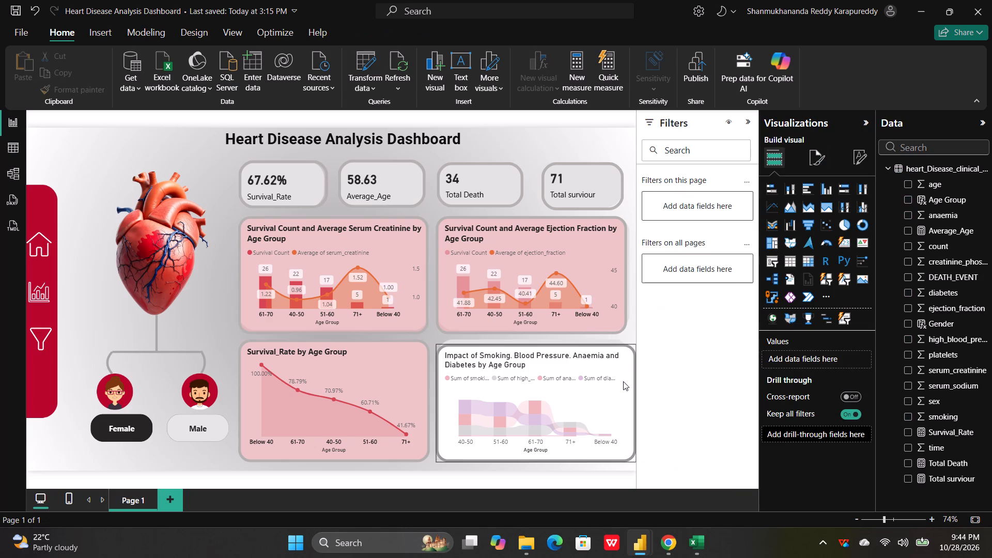
# Hide the filters area and raise the Impact of Smoking chart's top edge level with the Survival_Rate by Age Group chart.
pyautogui.click(747, 118)
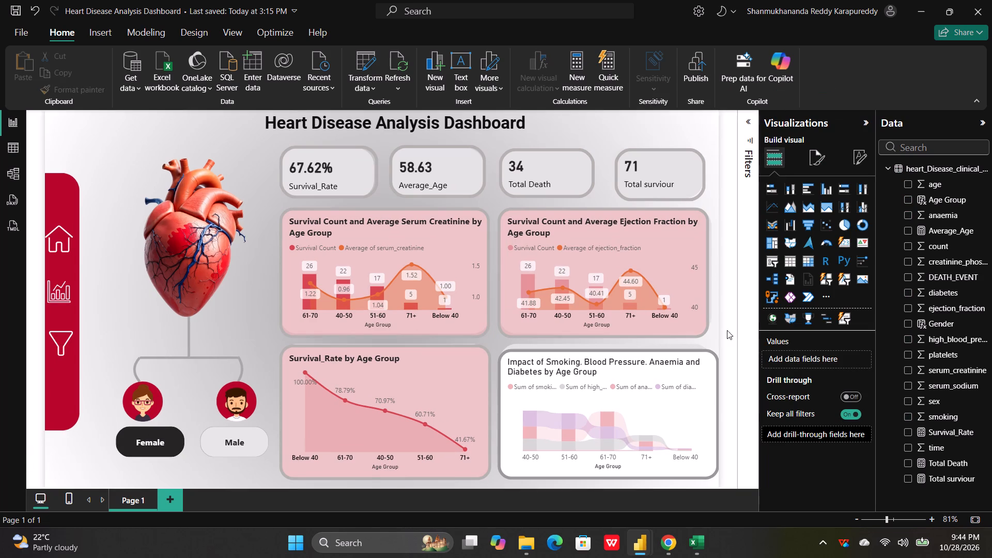
pyautogui.click(605, 351)
pyautogui.click(606, 351)
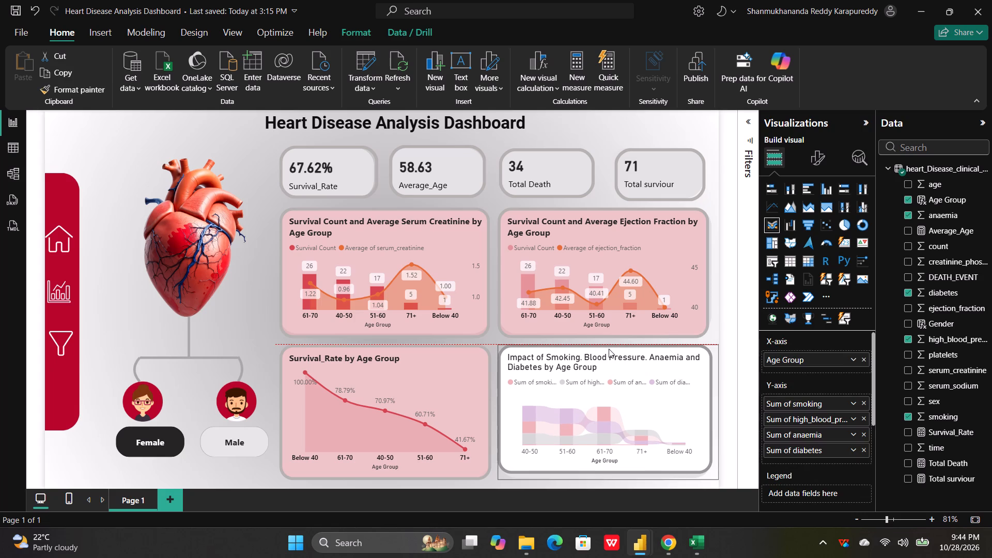
pyautogui.click(262, 320)
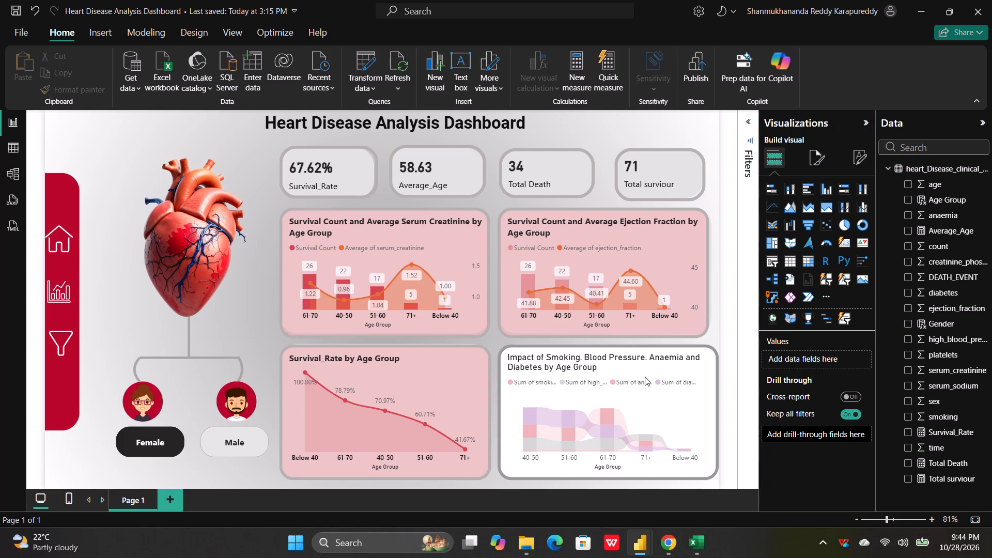
# Narrow the Impact of Smoking chart toward the ejection fraction chart's right edge and realign its top with the Survival_Rate by Age Group chart.
pyautogui.click(715, 393)
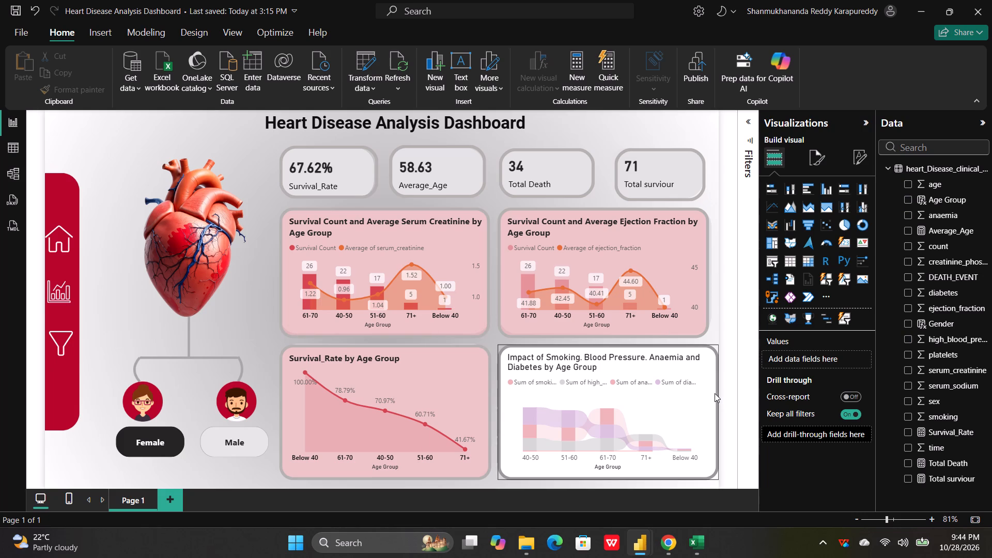
pyautogui.click(703, 399)
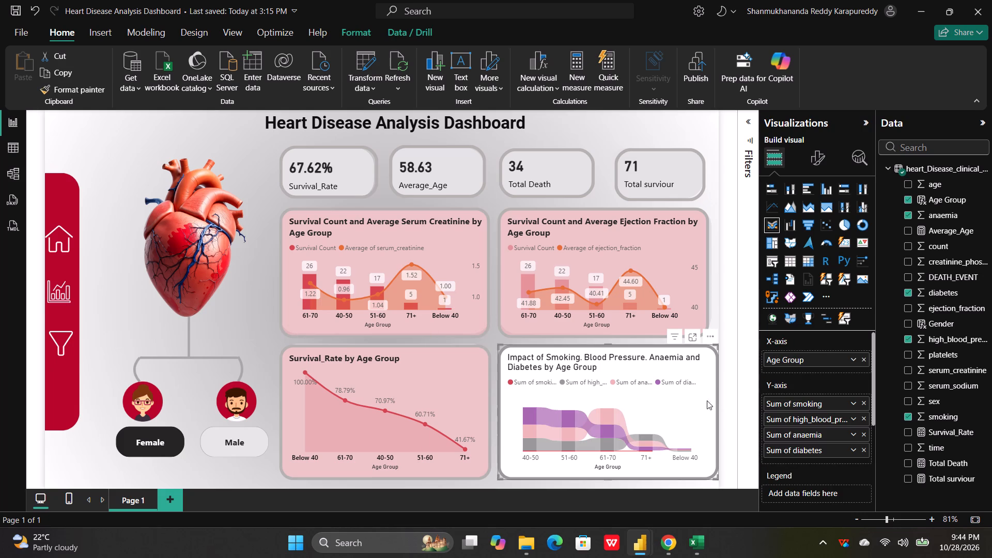
pyautogui.click(708, 400)
pyautogui.click(717, 346)
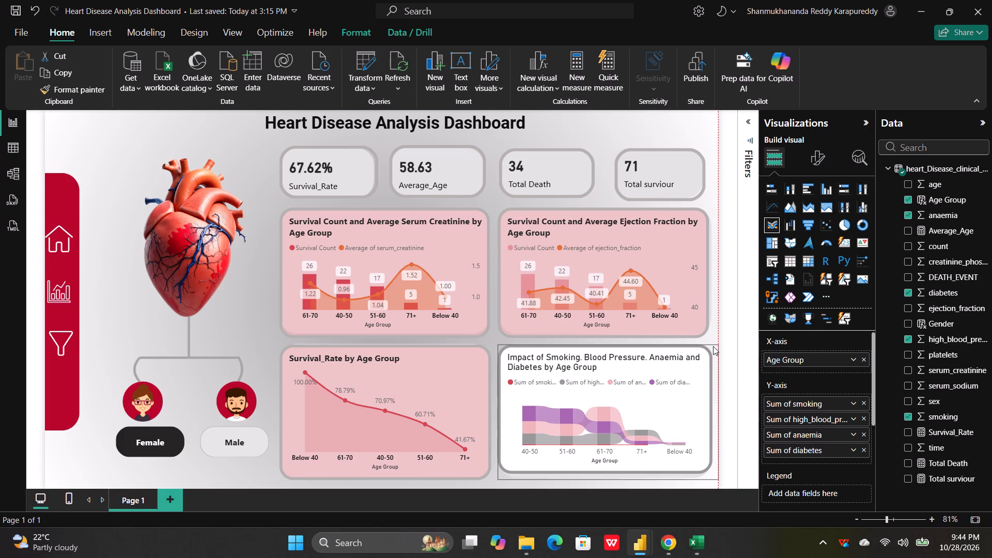
pyautogui.moveTo(714, 346); pyautogui.dragTo(708, 349)
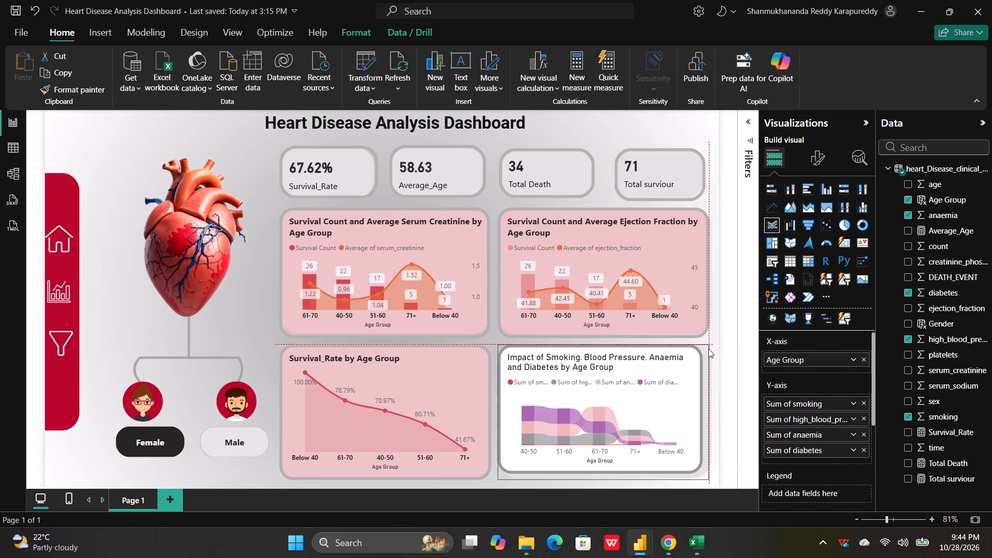
pyautogui.moveTo(708, 349); pyautogui.dragTo(708, 351)
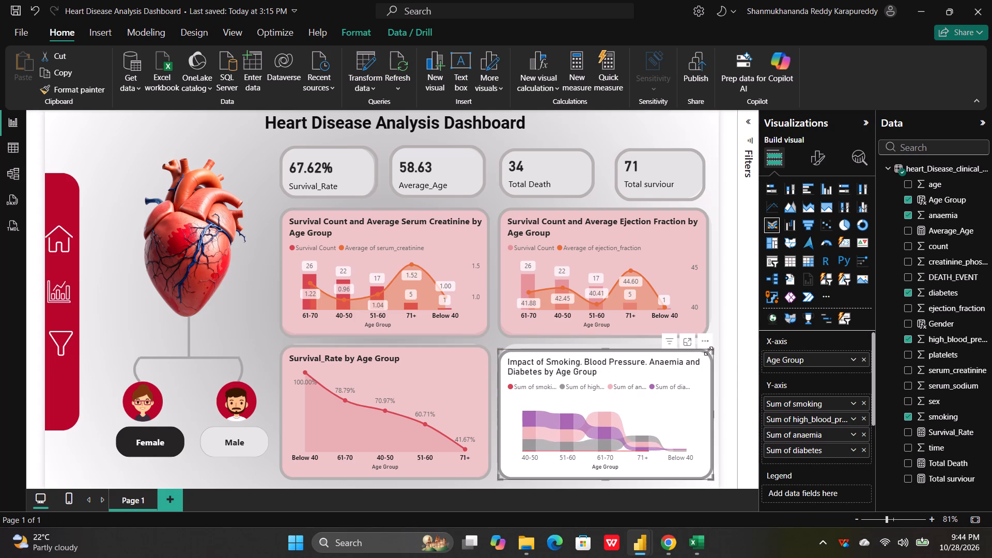
pyautogui.click(715, 316)
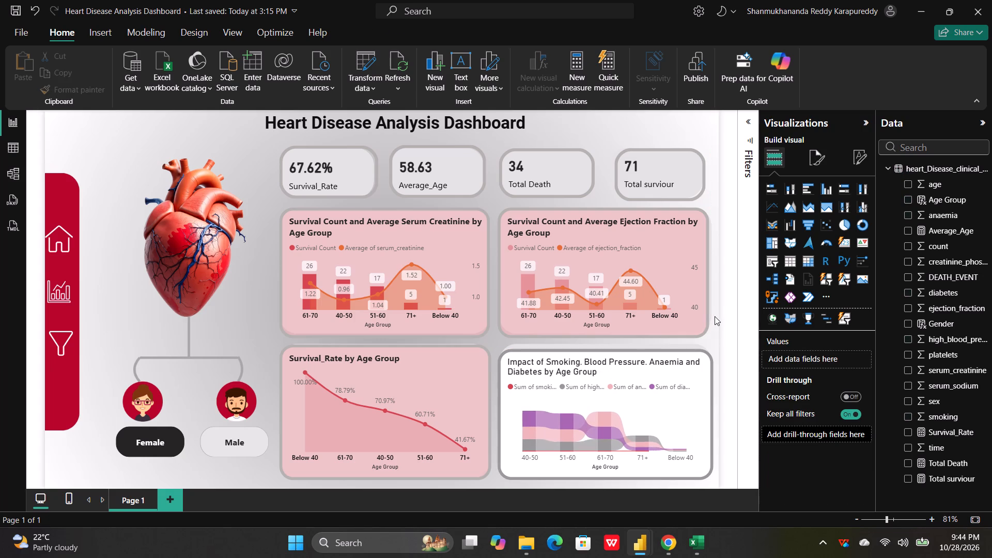
pyautogui.click(599, 351)
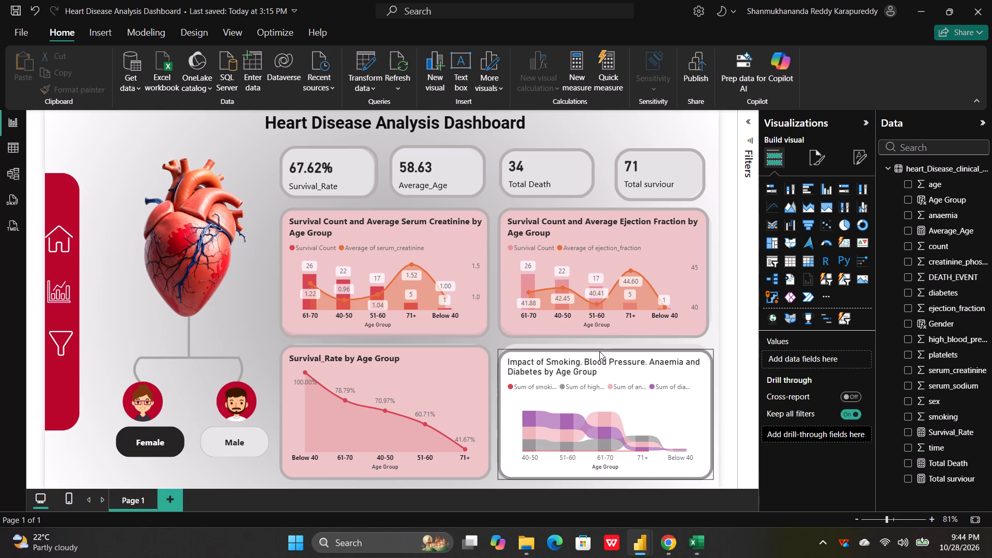
pyautogui.click(604, 350)
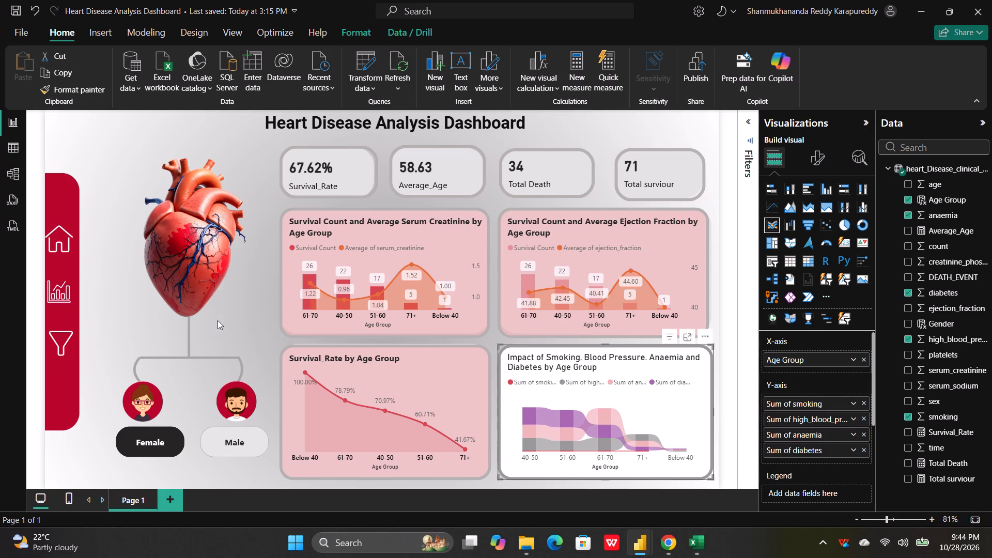
pyautogui.click(250, 321)
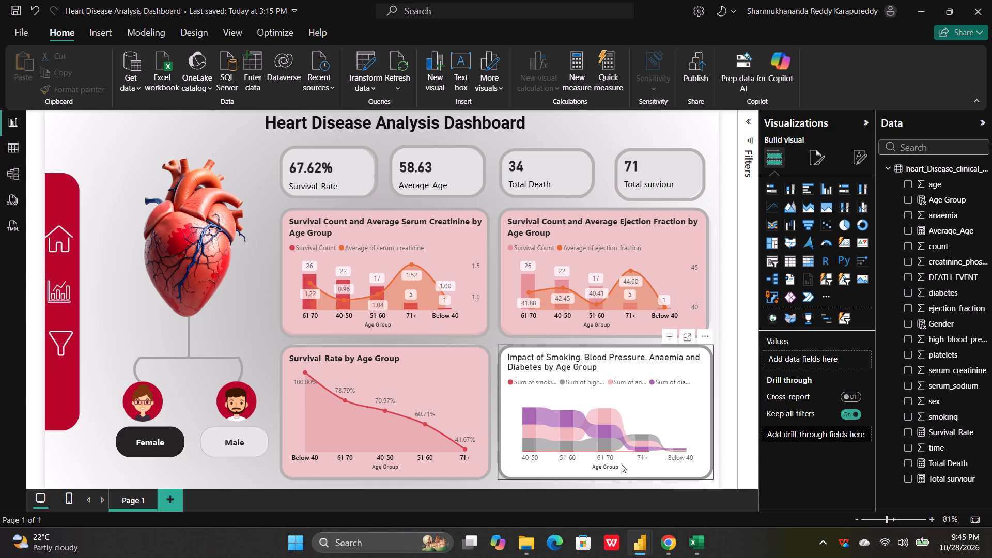
# Give the Impact of Smoking chart a light red background, using the lightest red theme tint like the other charts.
pyautogui.click(655, 366)
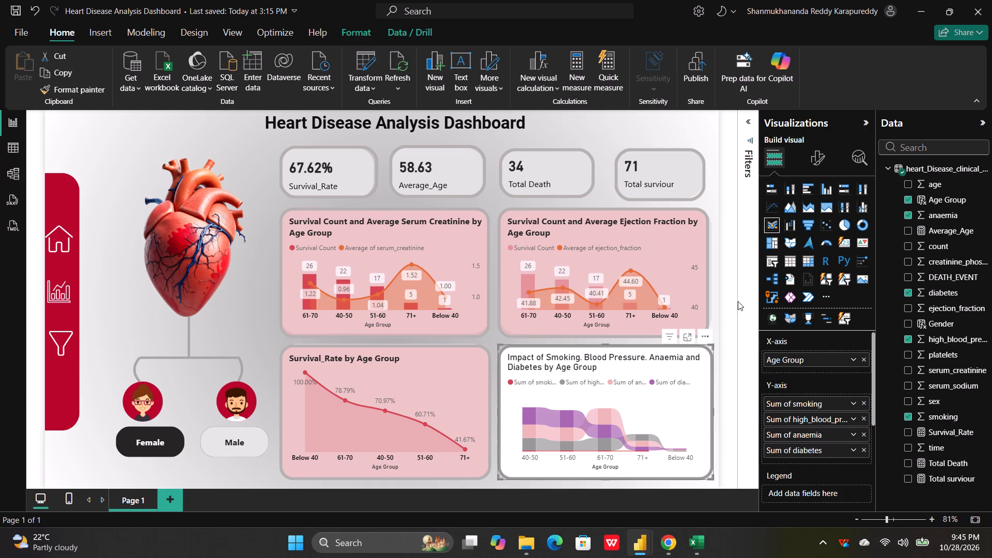
pyautogui.click(816, 154)
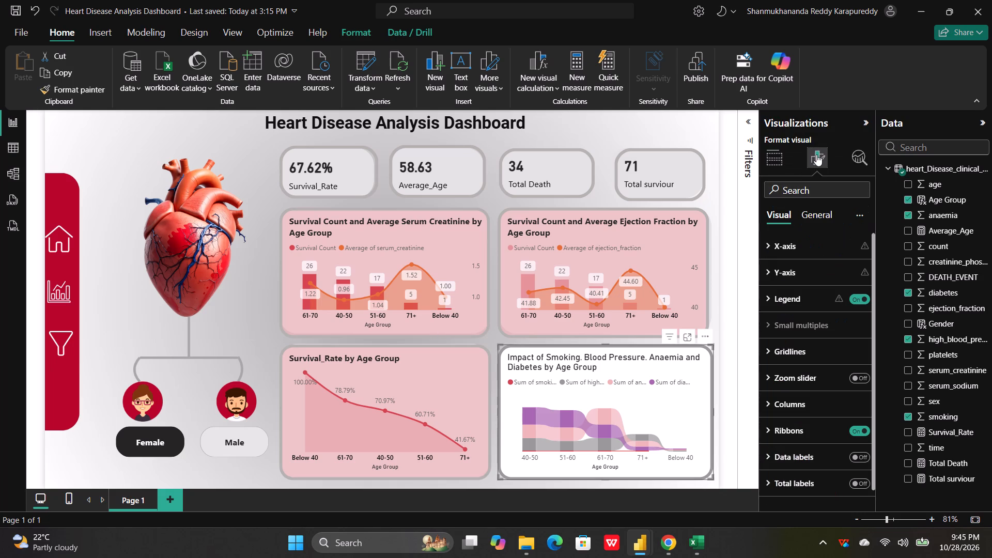
pyautogui.click(822, 211)
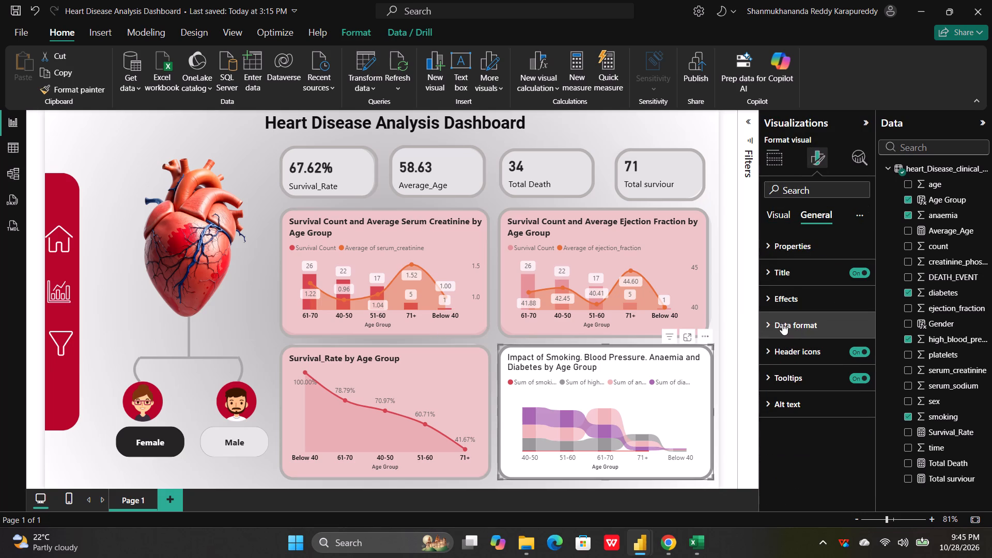
pyautogui.click(767, 302)
pyautogui.scroll(-1, 811, 370)
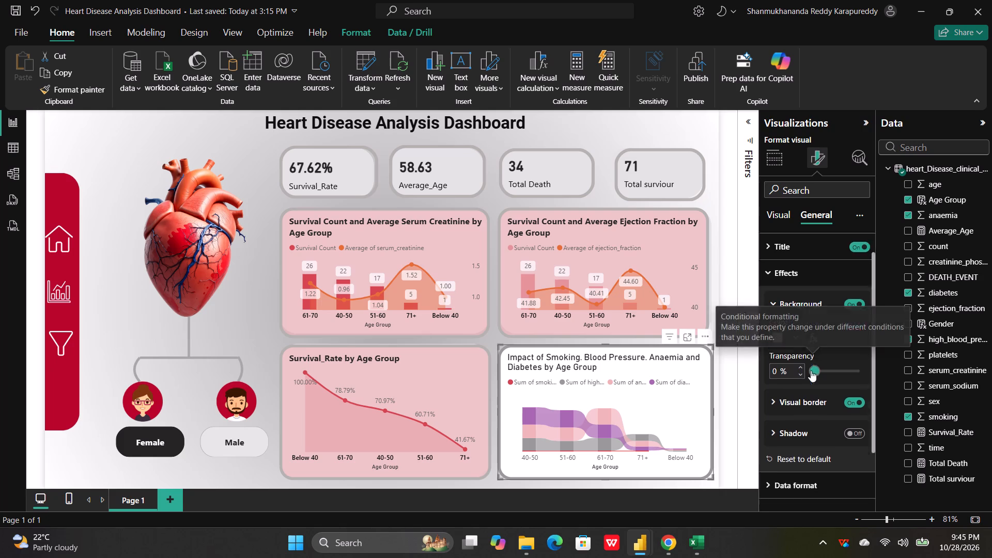
pyautogui.scroll(-1, 811, 370)
pyautogui.click(770, 336)
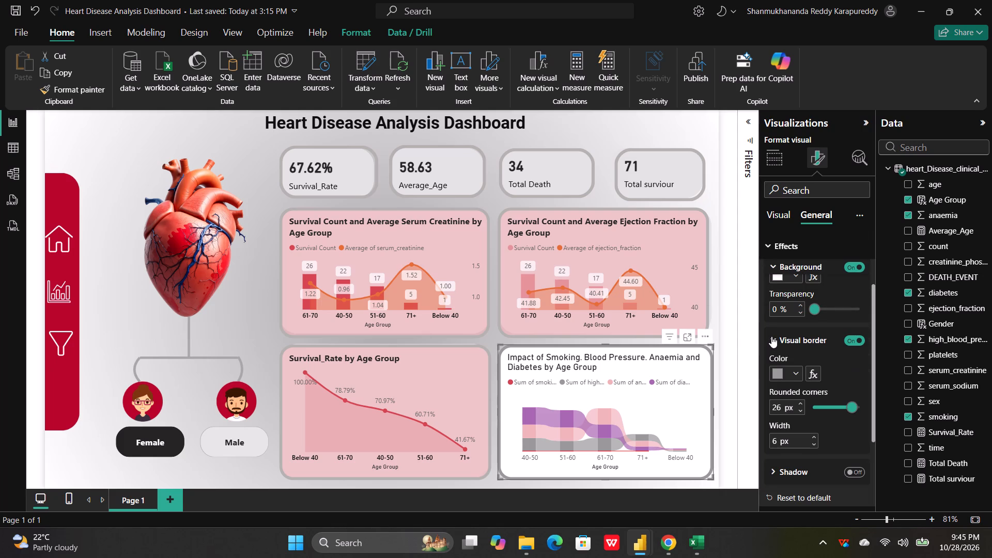
pyautogui.click(771, 336)
pyautogui.scroll(1, 785, 331)
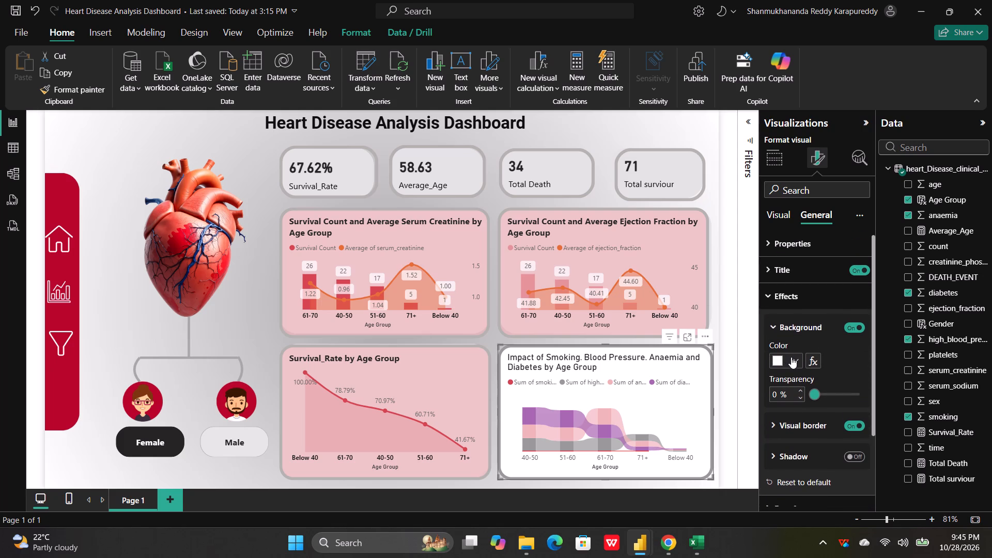
pyautogui.click(791, 357)
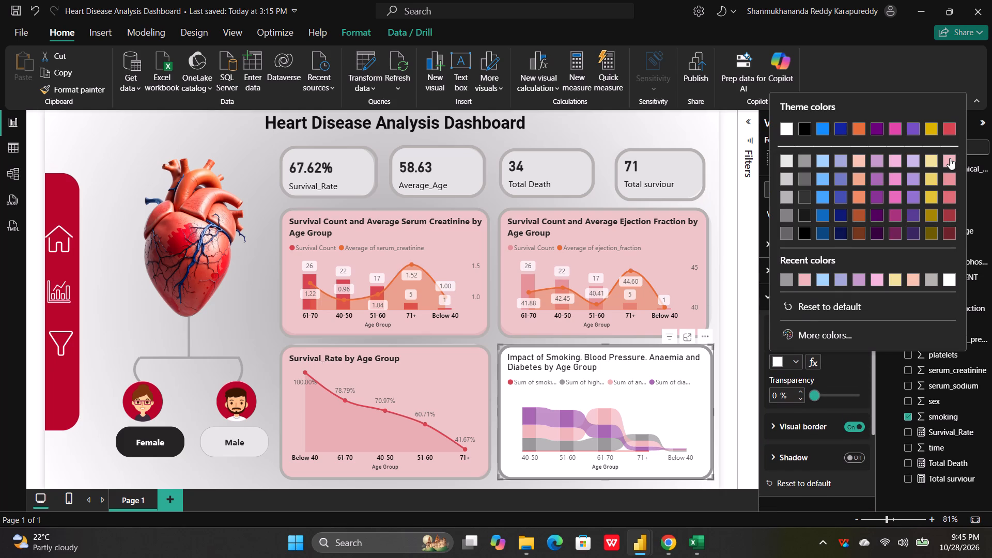
pyautogui.click(950, 158)
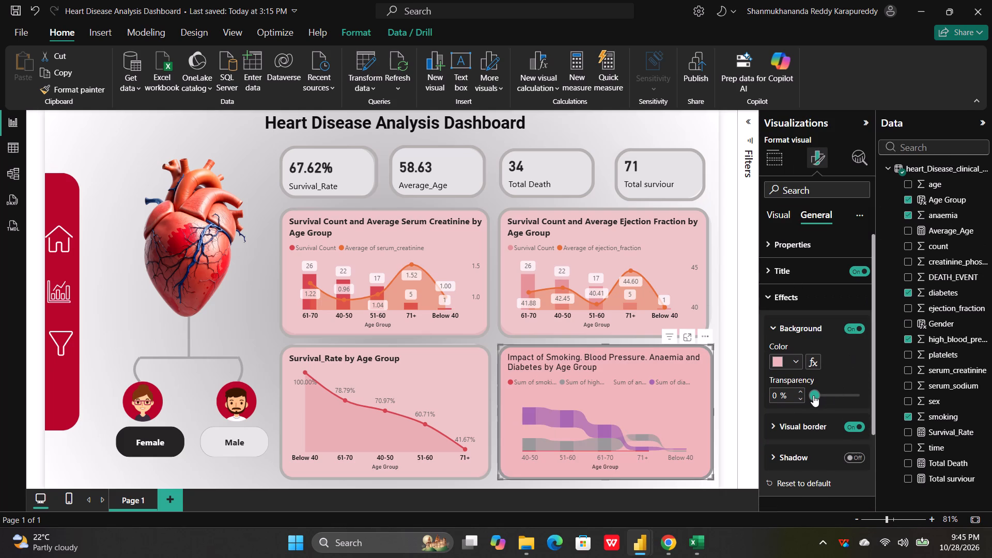
# Set the Impact of Smoking chart's background transparency to 35%, matching the Survival_Rate by Age Group chart.
pyautogui.moveTo(813, 395); pyautogui.dragTo(833, 395)
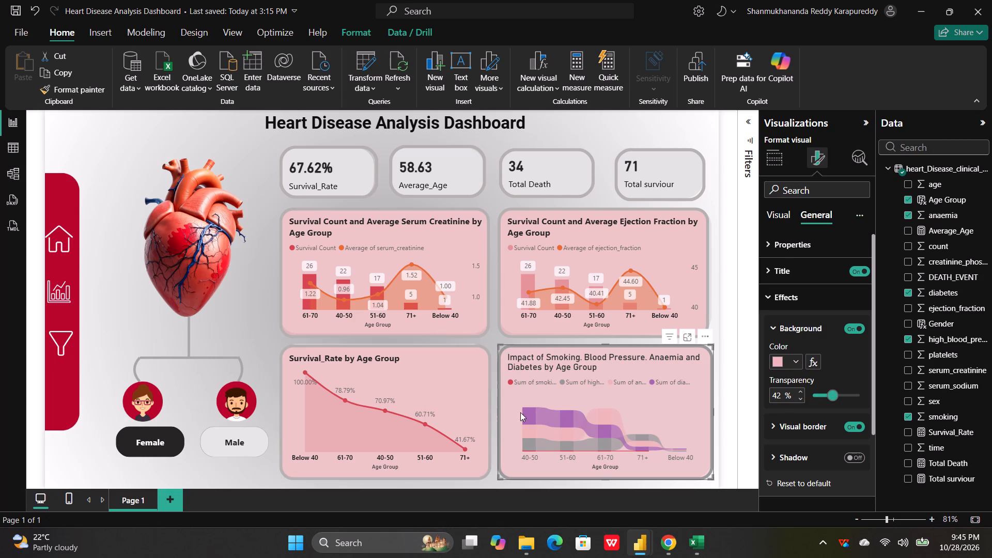
pyautogui.click(448, 375)
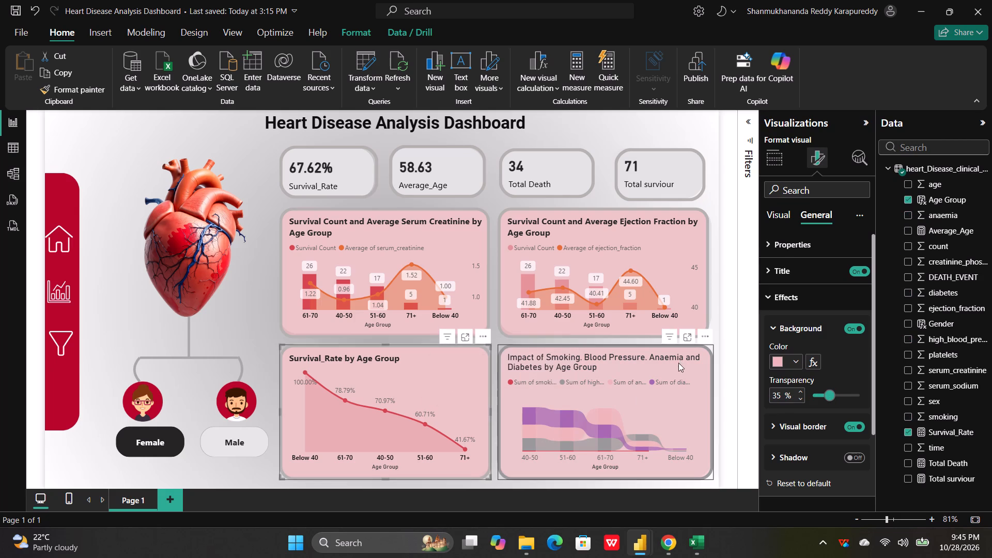
pyautogui.click(659, 400)
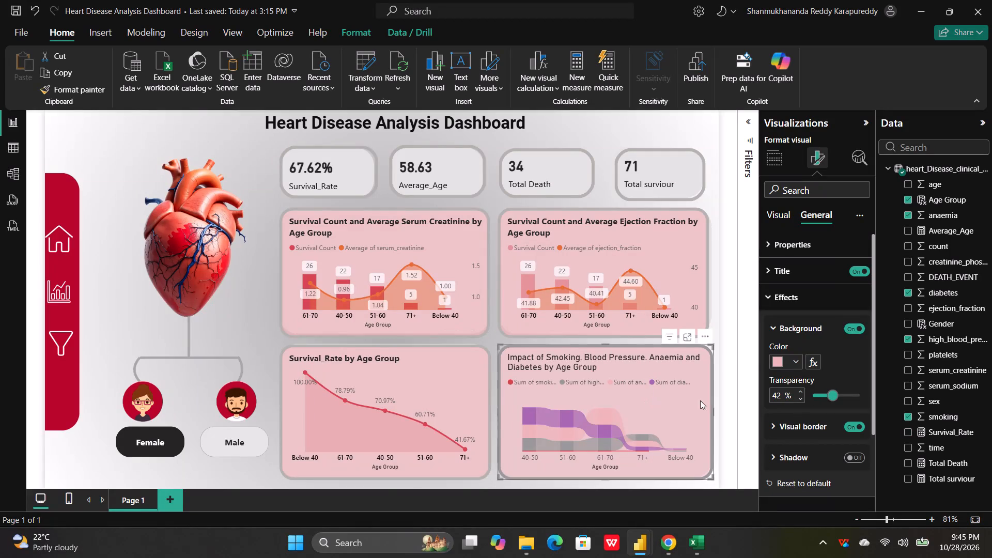
pyautogui.click(779, 397)
pyautogui.write('35')
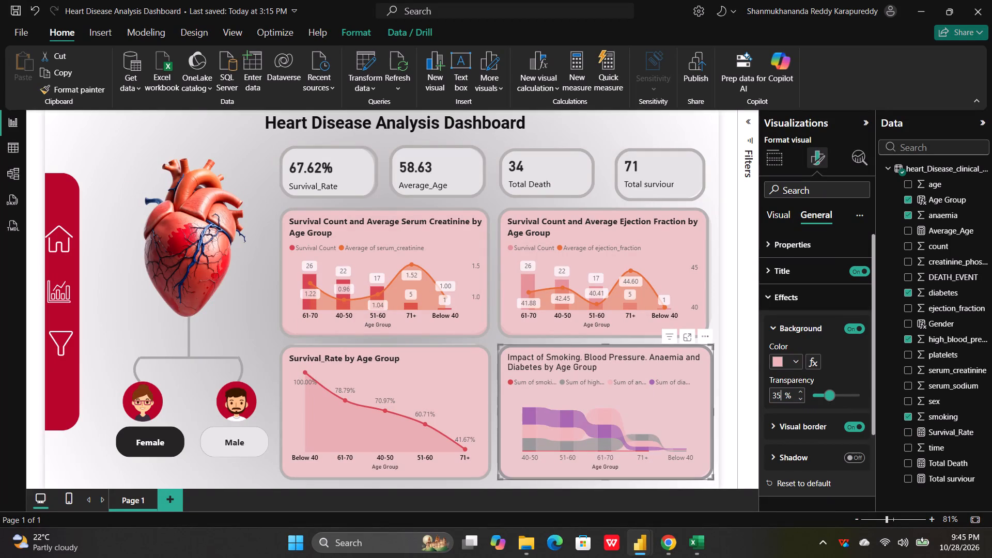
pyautogui.click(668, 398)
pyautogui.click(238, 322)
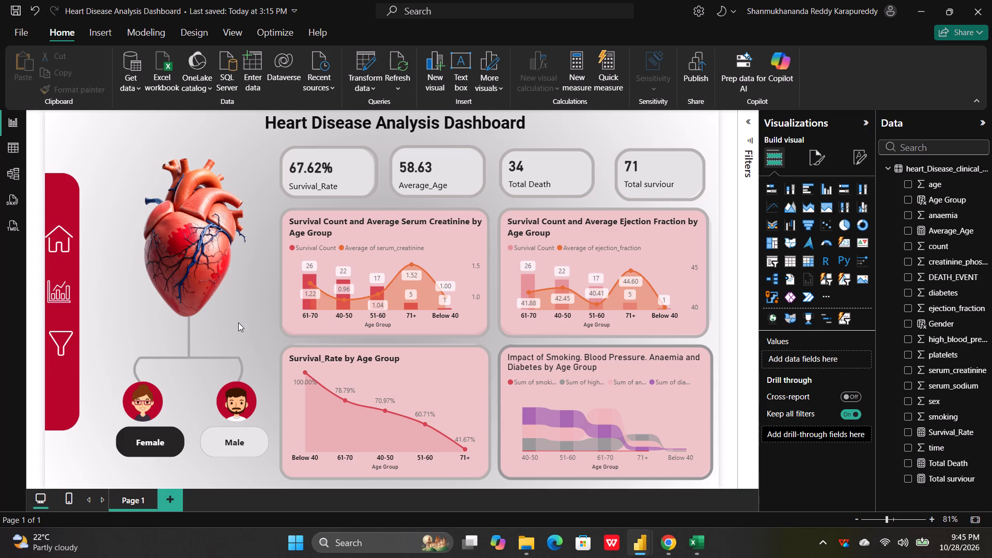
pyautogui.click(238, 322)
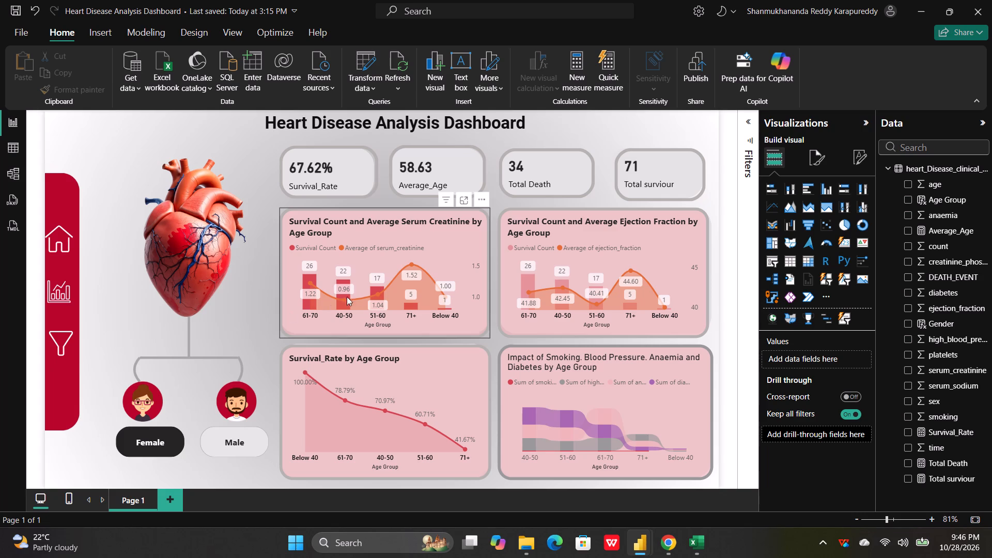
# Turn on the background of the Survival_Rate card.
pyautogui.click(347, 170)
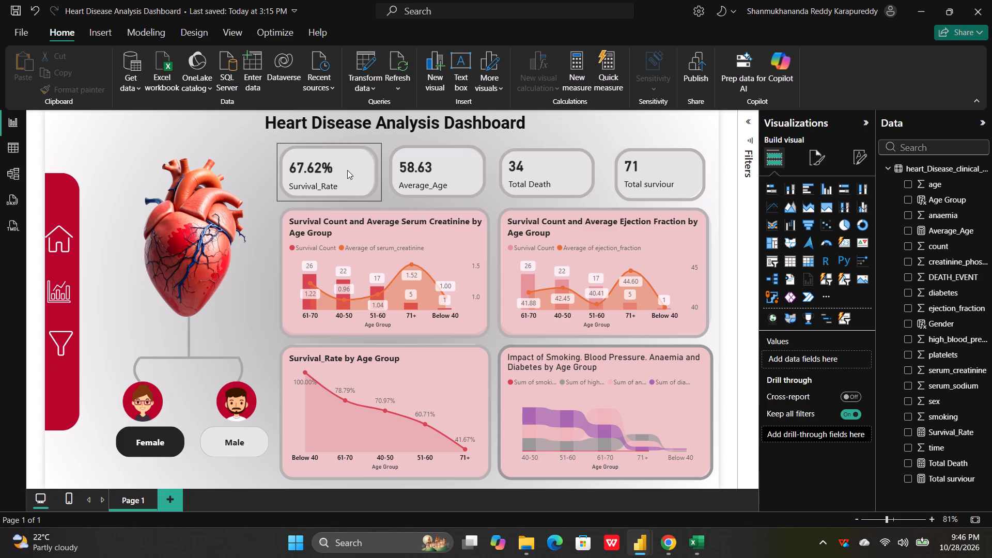
pyautogui.click(826, 155)
pyautogui.click(815, 220)
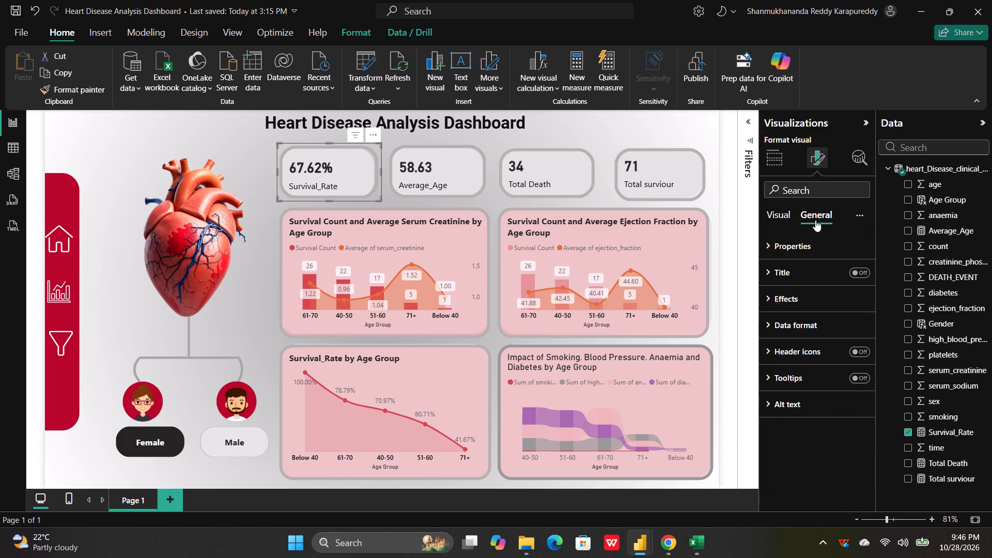
pyautogui.click(766, 305)
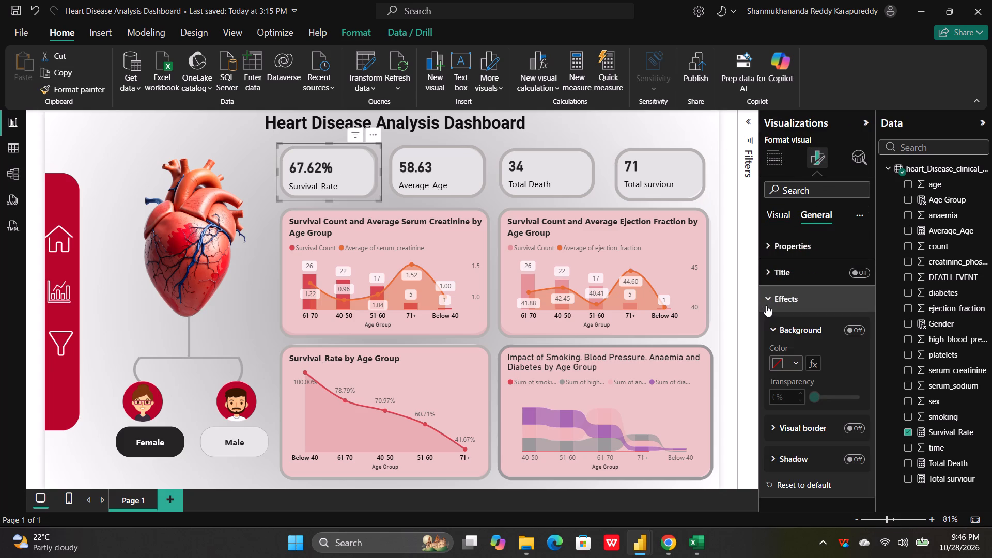
pyautogui.click(853, 330)
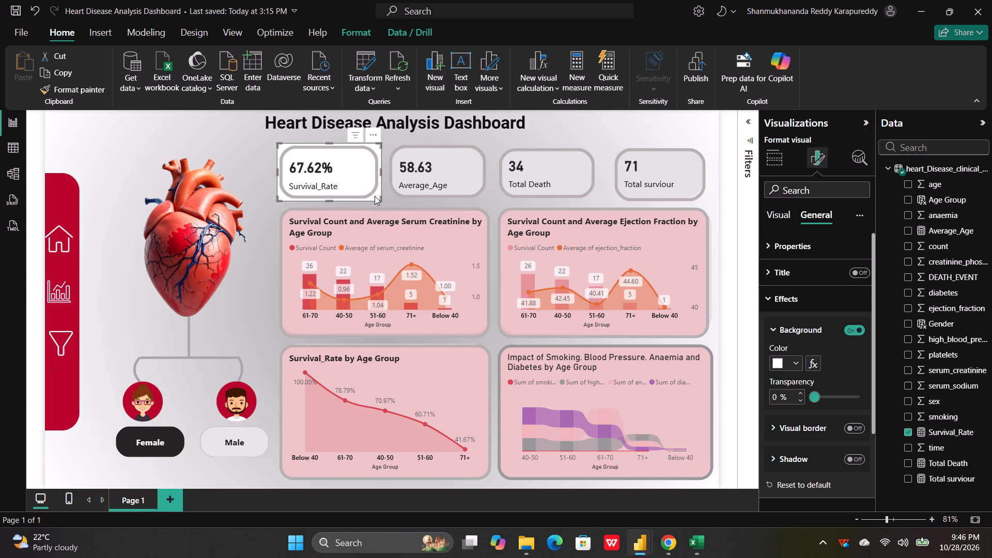
# Enlarge the Survival_Rate card slightly toward the Average_Age card and the chart below, and nudge it up a little.
pyautogui.moveTo(380, 199); pyautogui.dragTo(375, 197)
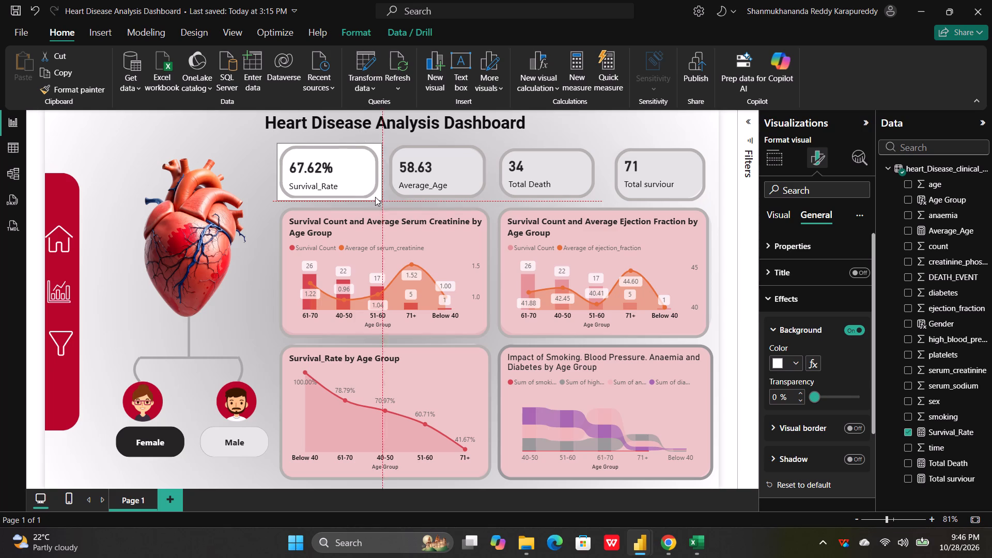
pyautogui.moveTo(375, 197); pyautogui.dragTo(307, 190)
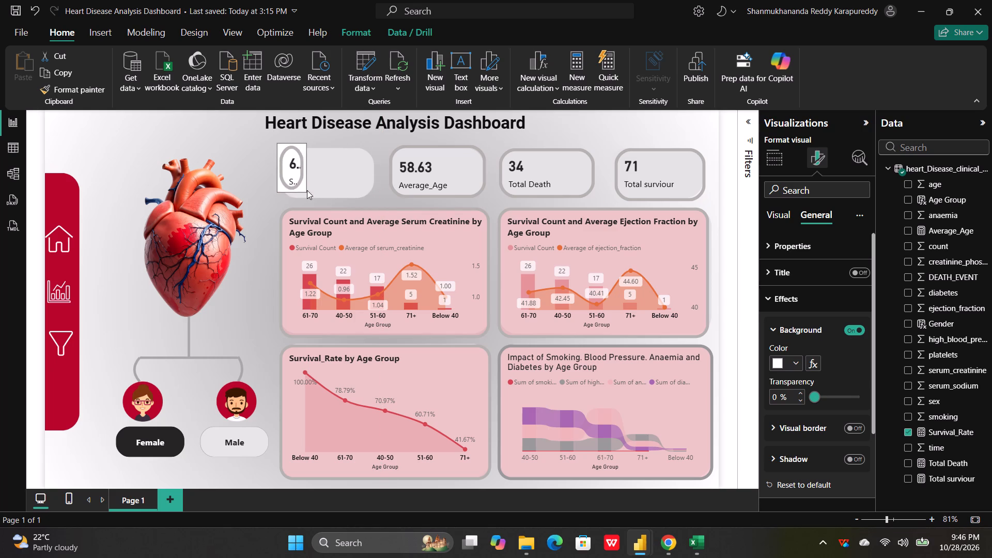
pyautogui.moveTo(307, 190); pyautogui.dragTo(384, 206)
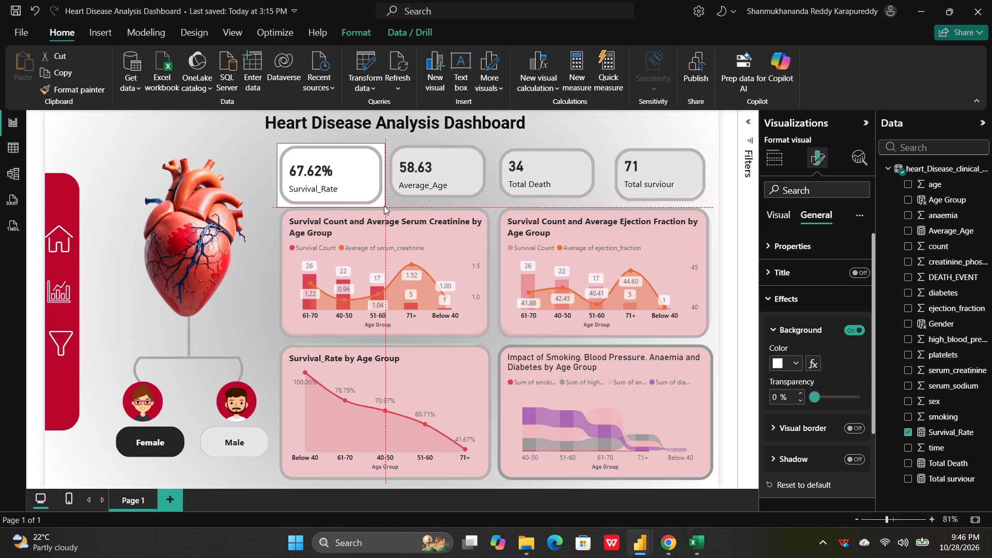
pyautogui.moveTo(384, 206); pyautogui.dragTo(384, 204)
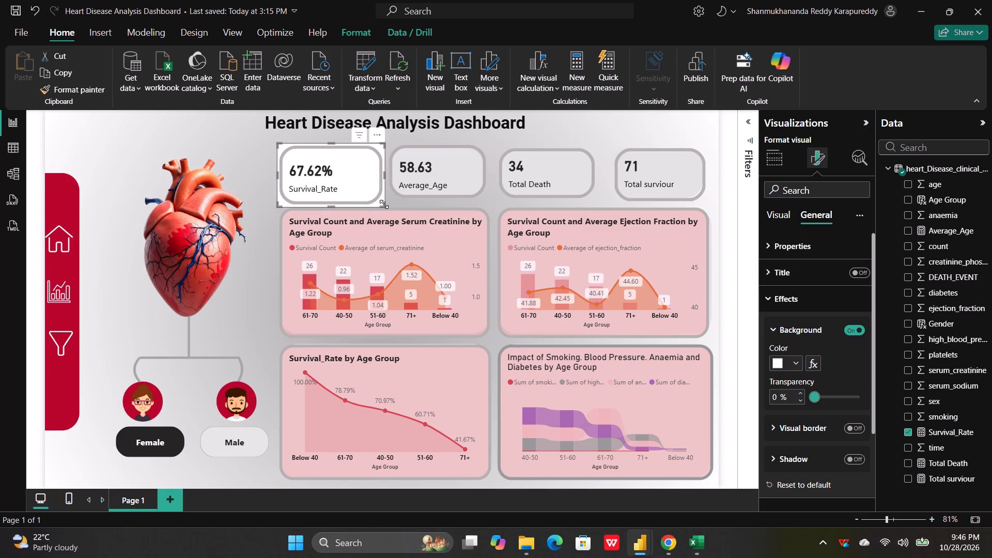
pyautogui.click(257, 185)
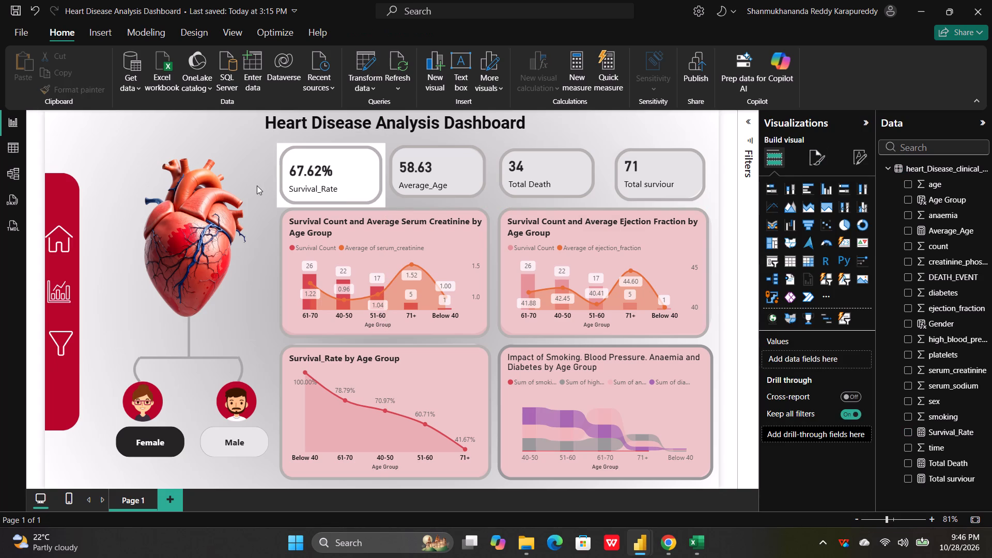
pyautogui.click(351, 160)
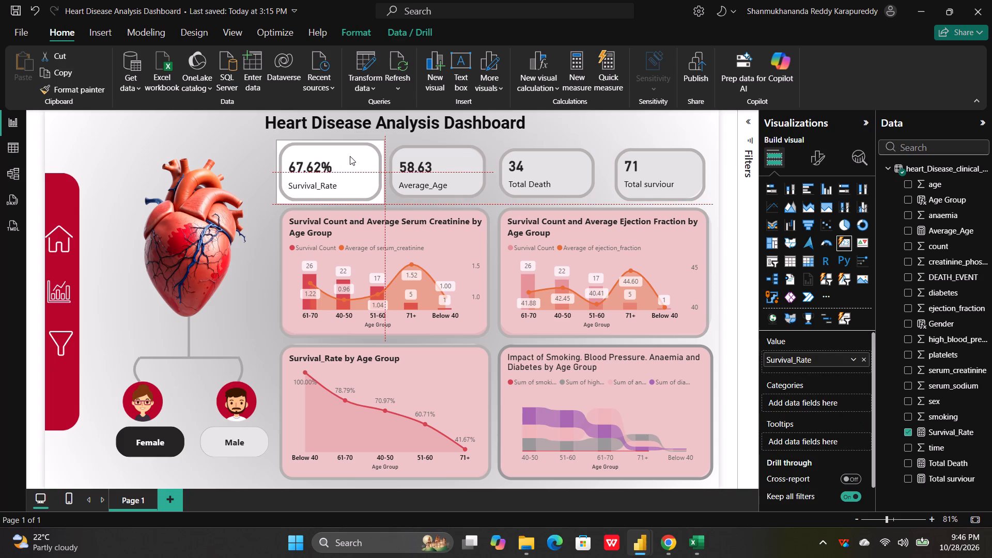
pyautogui.click(259, 157)
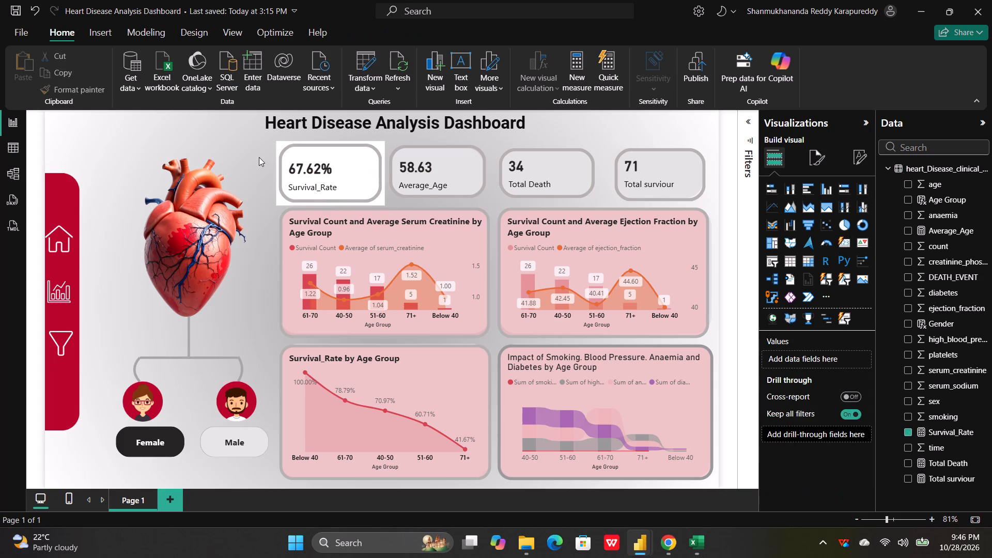
# Turn on the Survival_Rate card's visual border and set its width to 6 px.
pyautogui.click(825, 162)
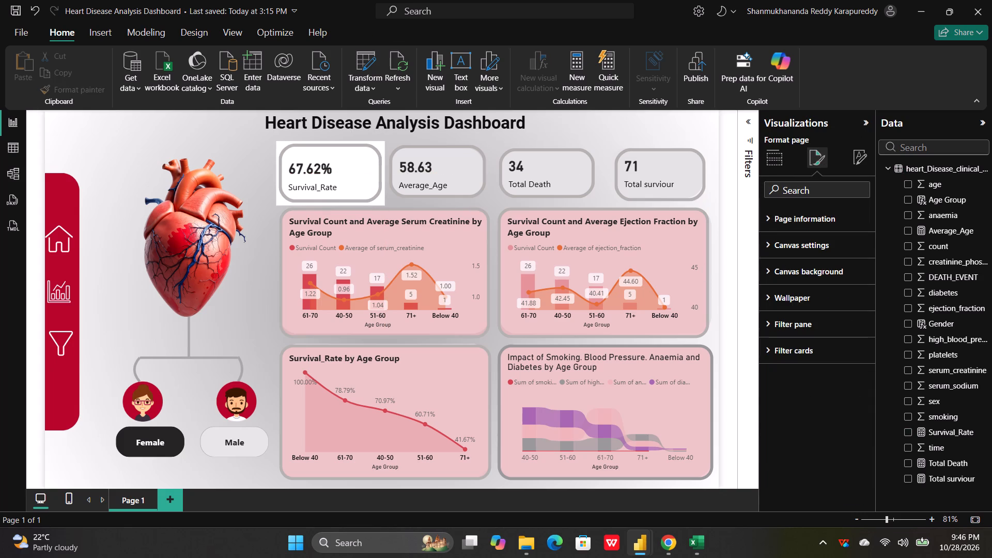
pyautogui.click(340, 175)
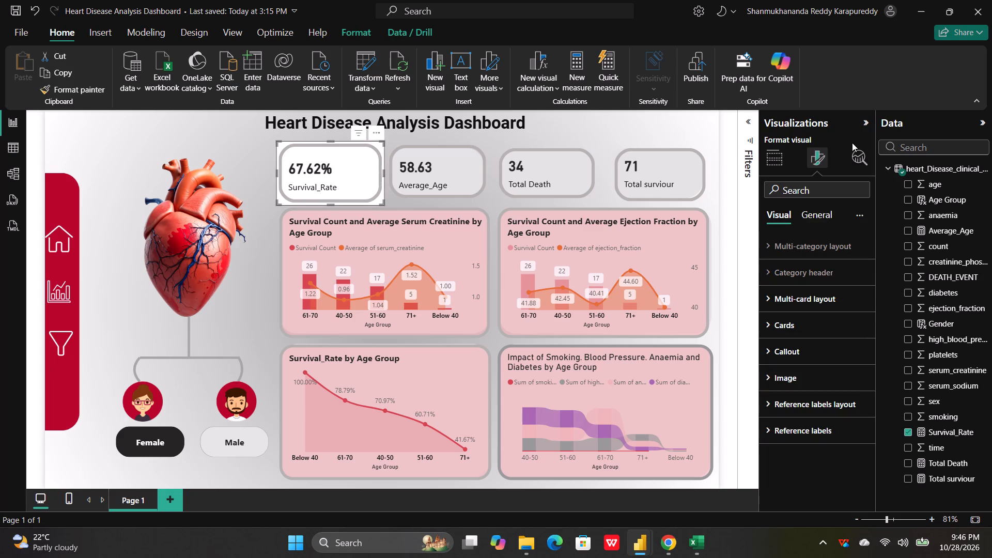
pyautogui.click(812, 213)
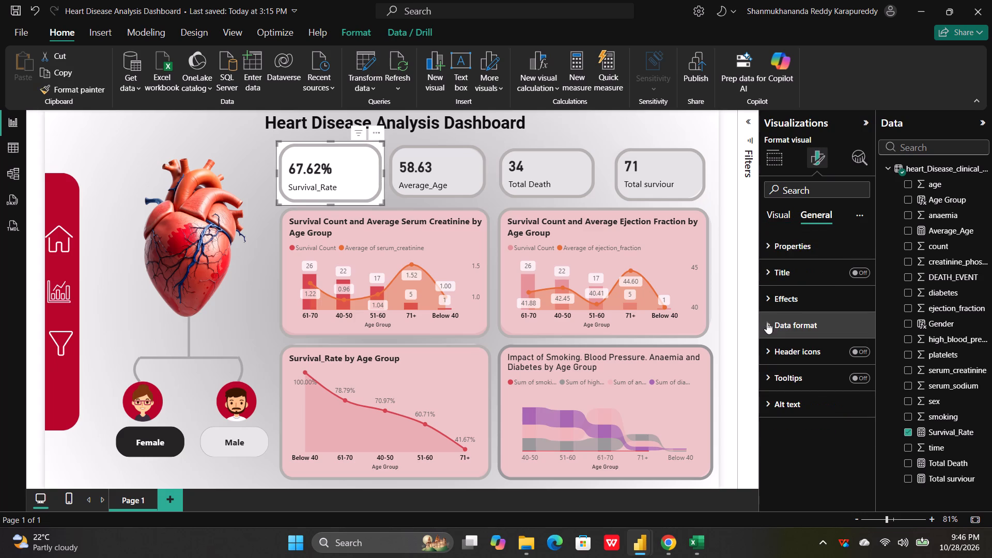
pyautogui.click(768, 301)
pyautogui.scroll(-1, 795, 339)
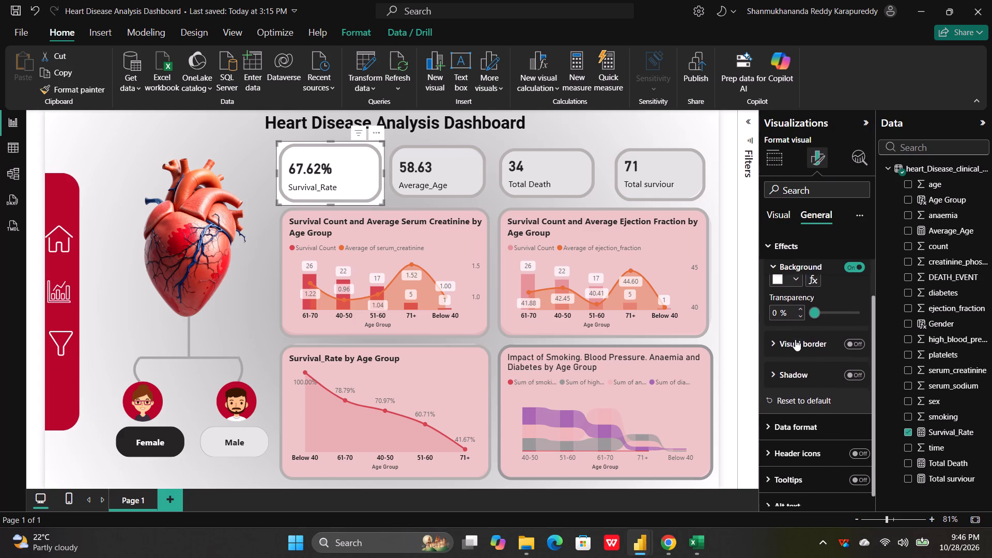
pyautogui.click(854, 340)
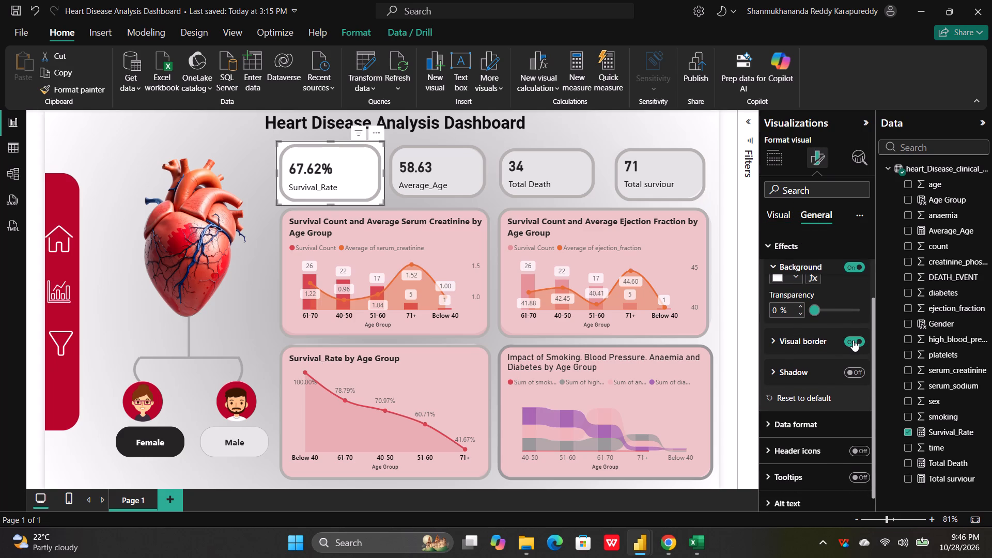
pyautogui.click(776, 343)
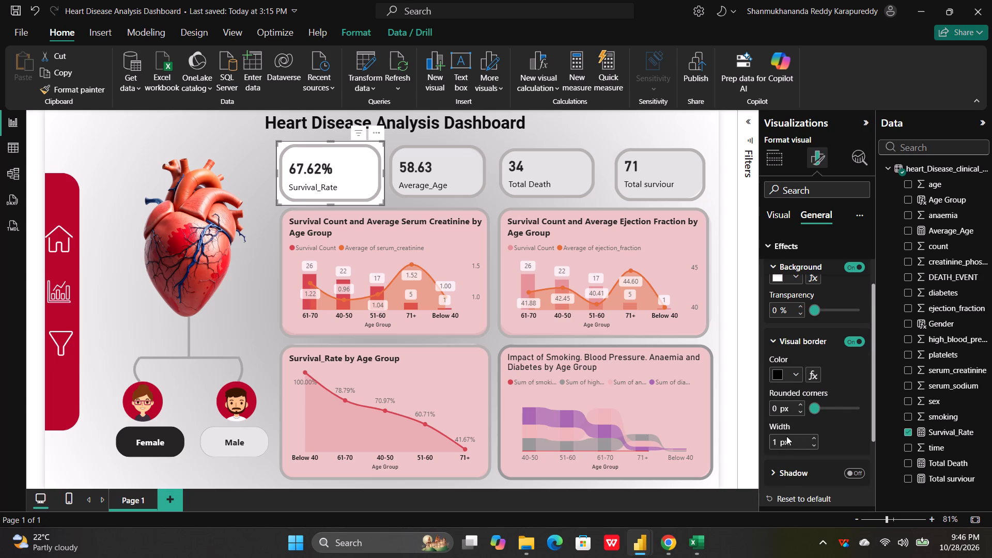
pyautogui.click(777, 442)
pyautogui.press('BackSpace')
pyautogui.press('6')
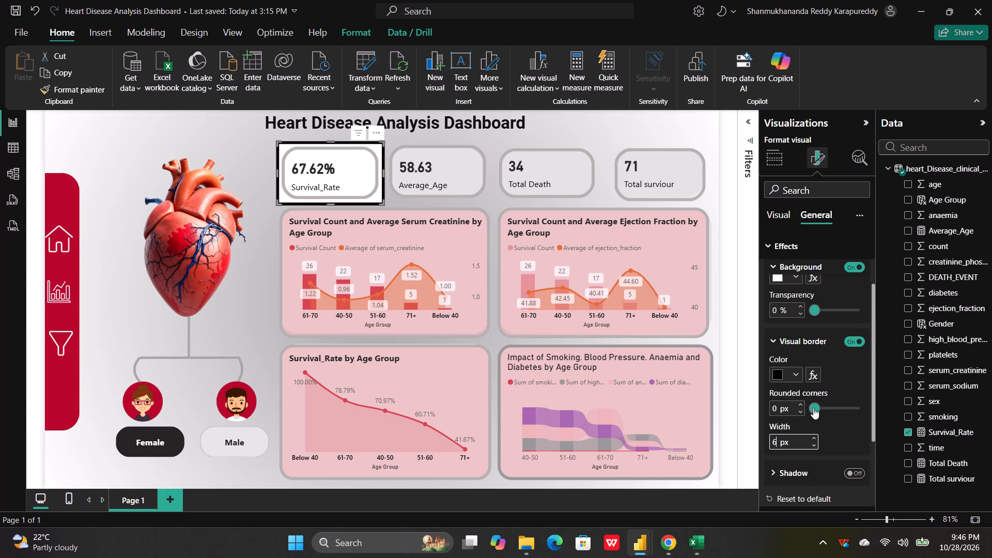
# Set the Survival_Rate card's visual border to 22 px rounded corners and the grey colour Black, 60% lighter.
pyautogui.moveTo(813, 408); pyautogui.dragTo(842, 410)
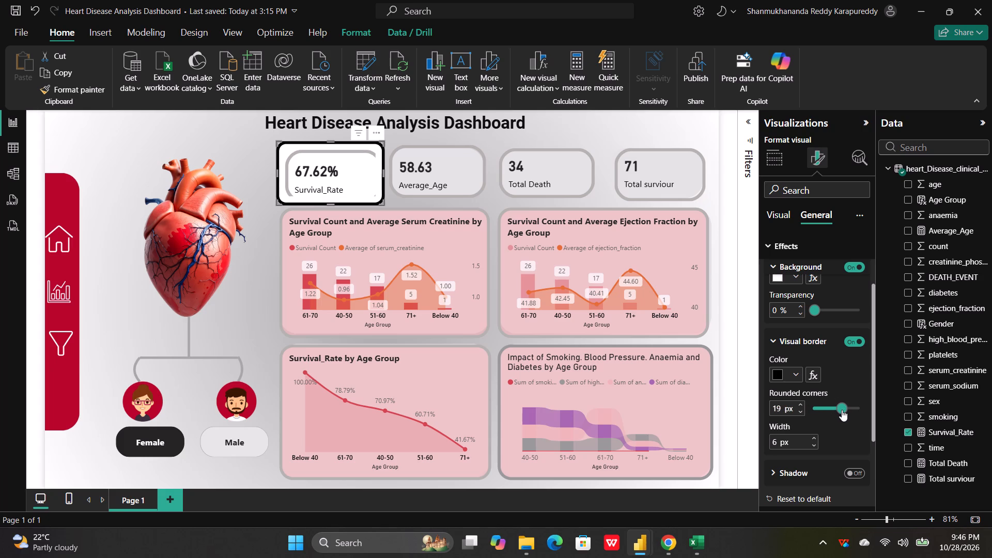
pyautogui.moveTo(842, 410); pyautogui.dragTo(847, 410)
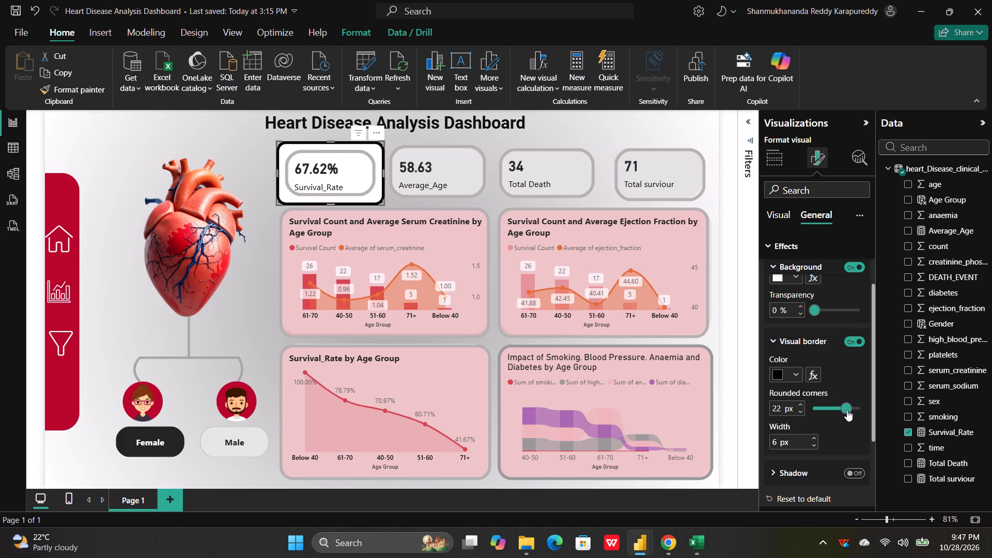
pyautogui.click(788, 379)
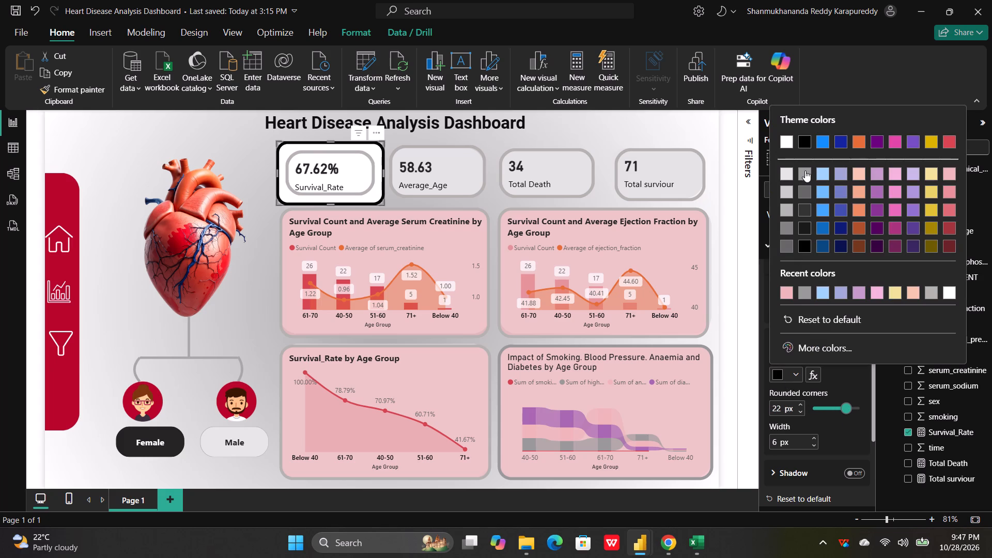
pyautogui.click(805, 171)
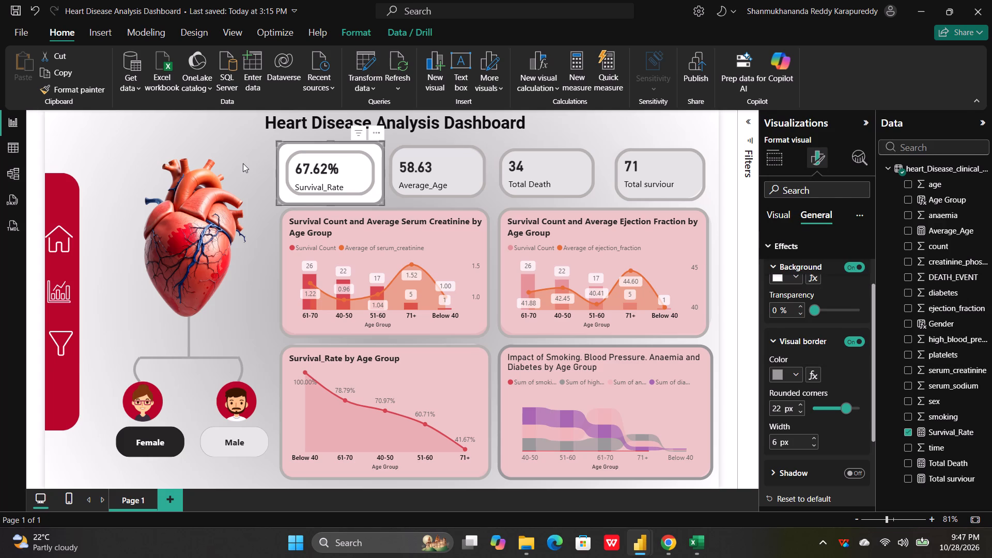
pyautogui.click(243, 163)
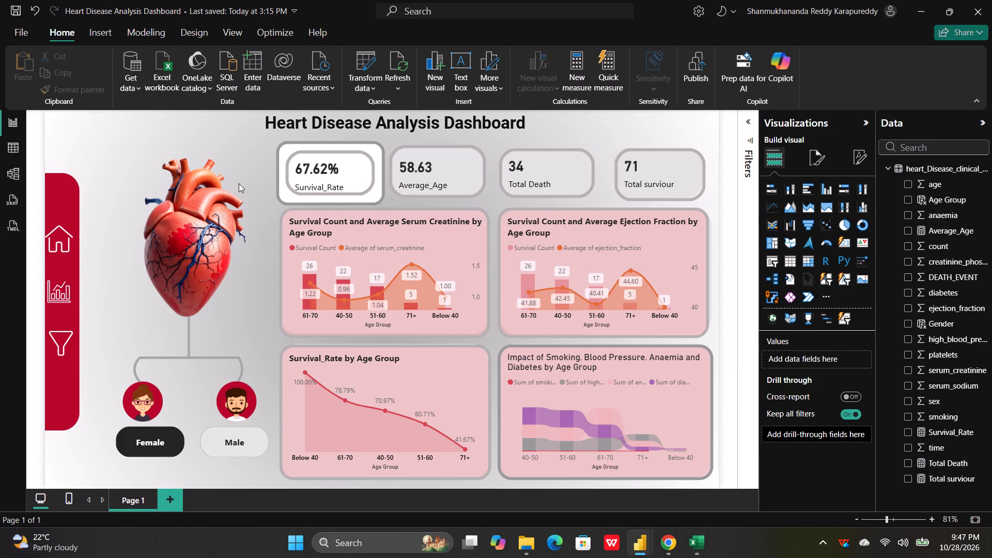
# Fine-tune the Survival_Rate card's size and nudge it up slightly, keeping it beside the Average_Age card.
pyautogui.click(341, 168)
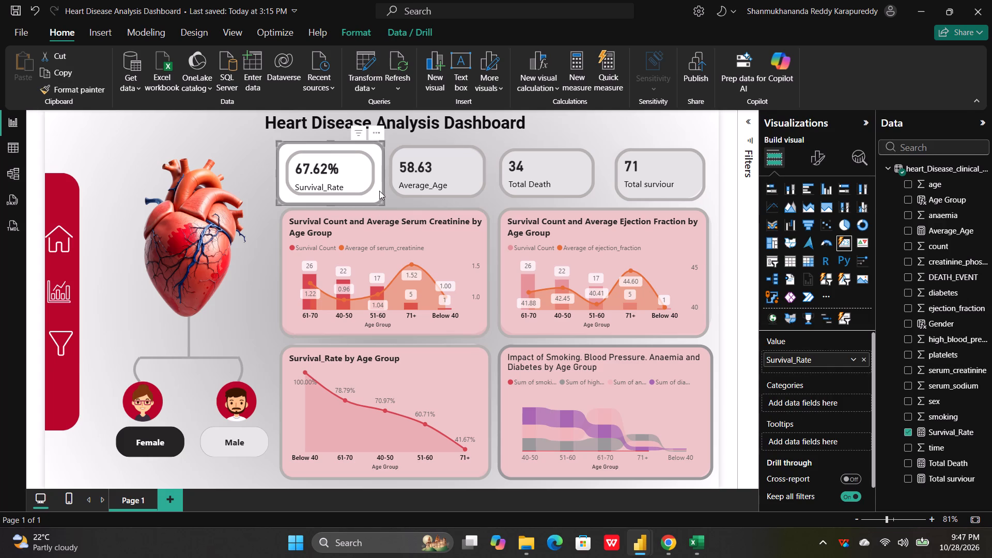
pyautogui.moveTo(380, 203); pyautogui.dragTo(375, 198)
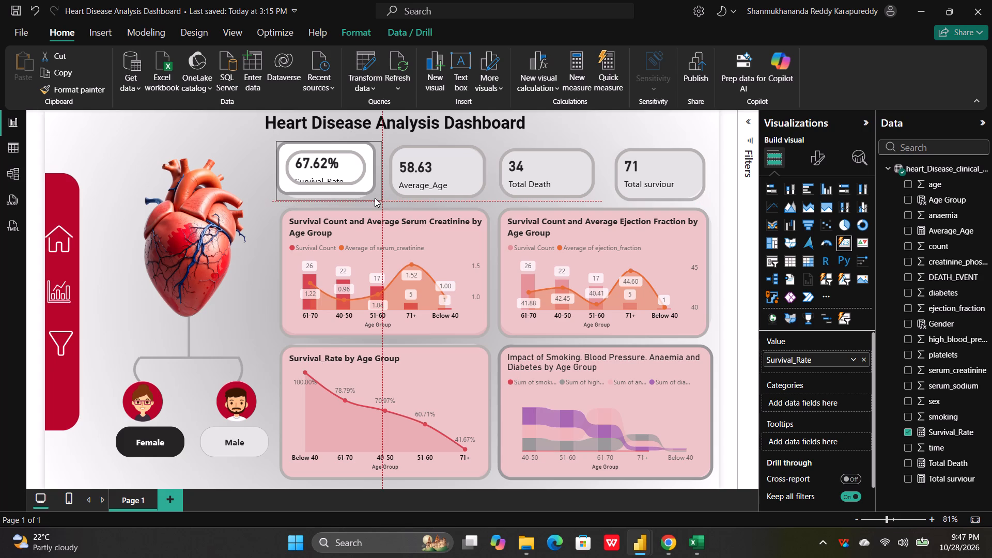
pyautogui.moveTo(375, 198); pyautogui.dragTo(382, 209)
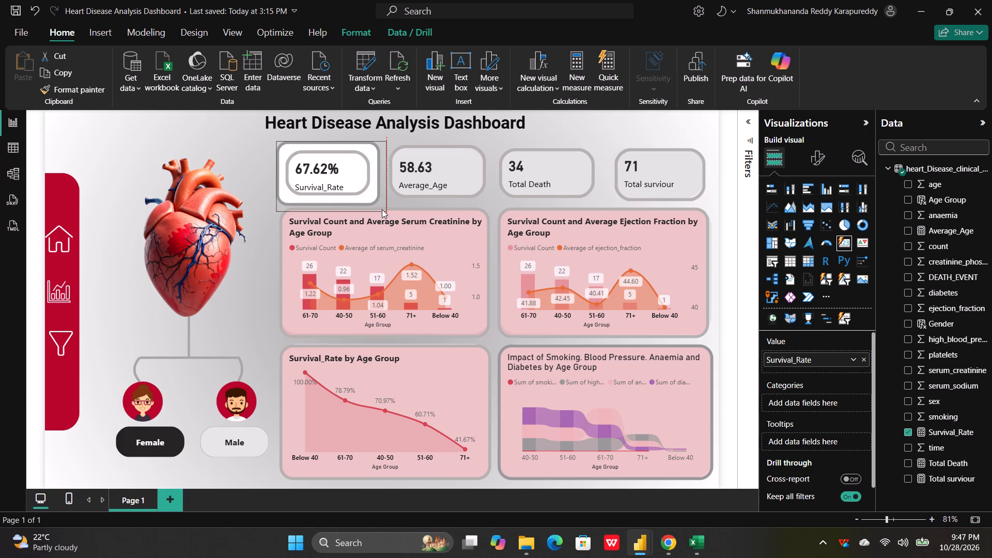
pyautogui.moveTo(382, 209); pyautogui.dragTo(381, 208)
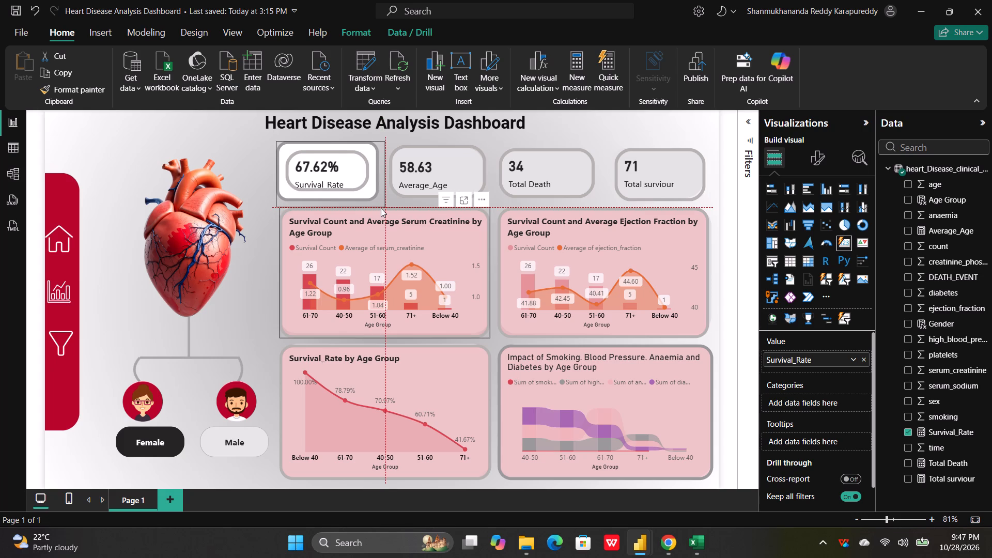
pyautogui.moveTo(381, 208); pyautogui.dragTo(381, 209)
pyautogui.click(348, 177)
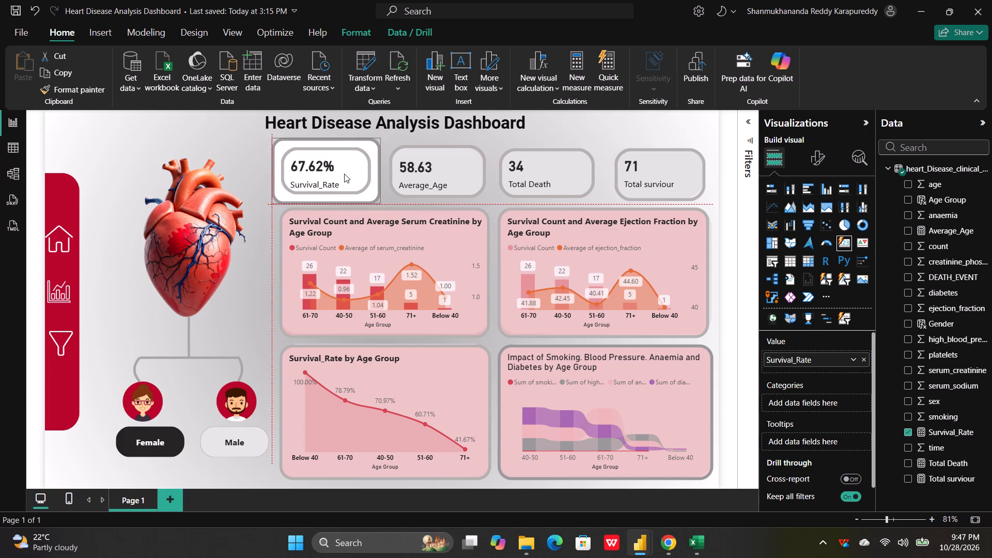
pyautogui.click(257, 178)
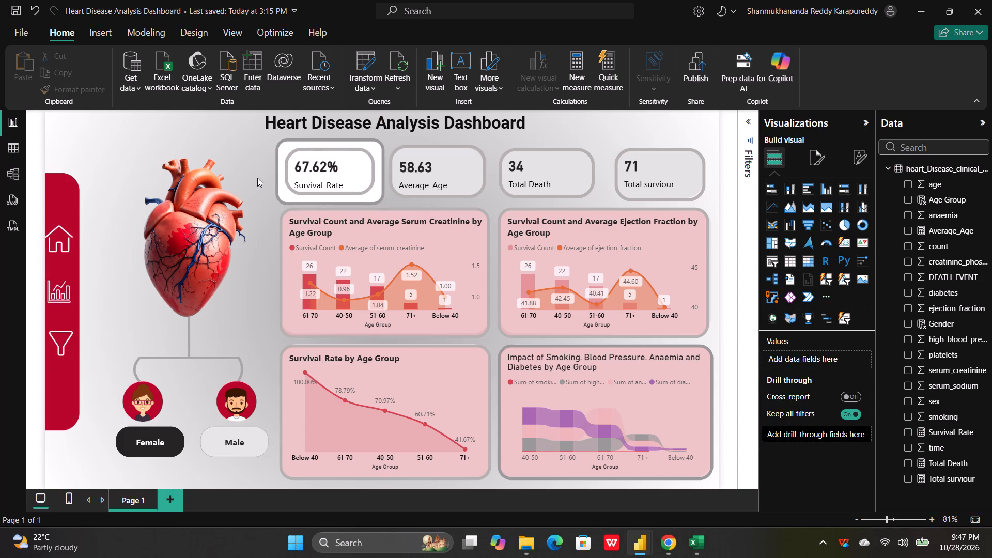
# Turn on the background of the Average_Age card.
pyautogui.click(455, 158)
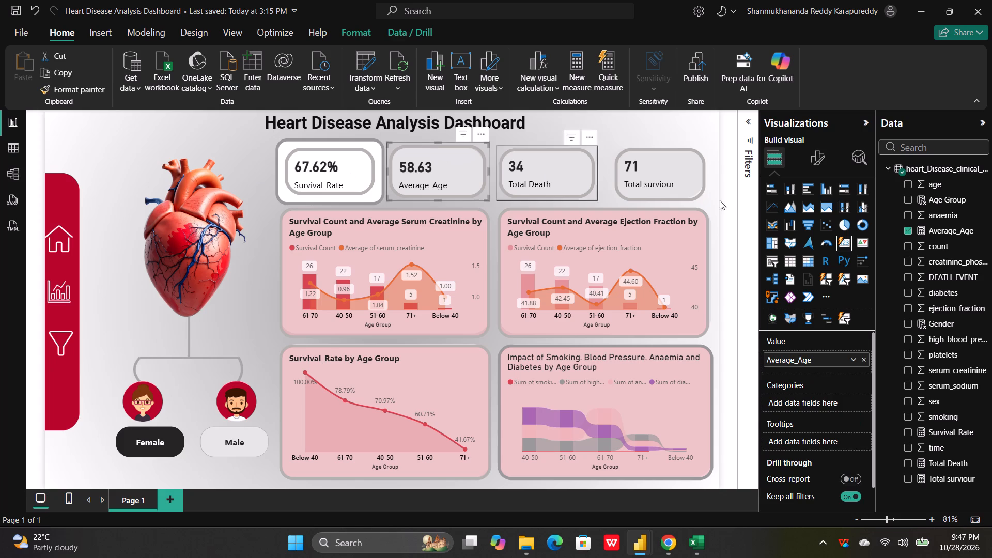
pyautogui.click(809, 157)
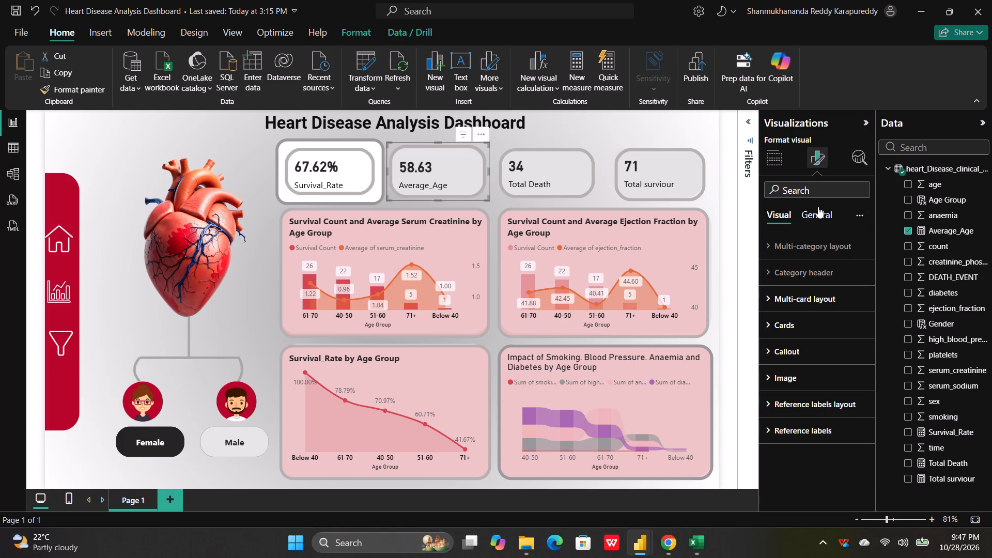
pyautogui.click(818, 207)
pyautogui.click(768, 296)
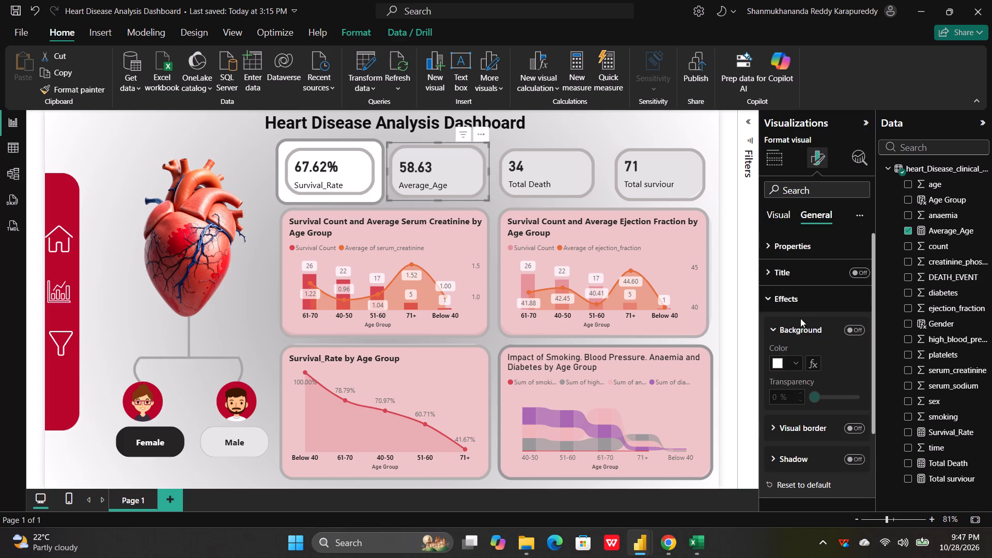
pyautogui.click(849, 329)
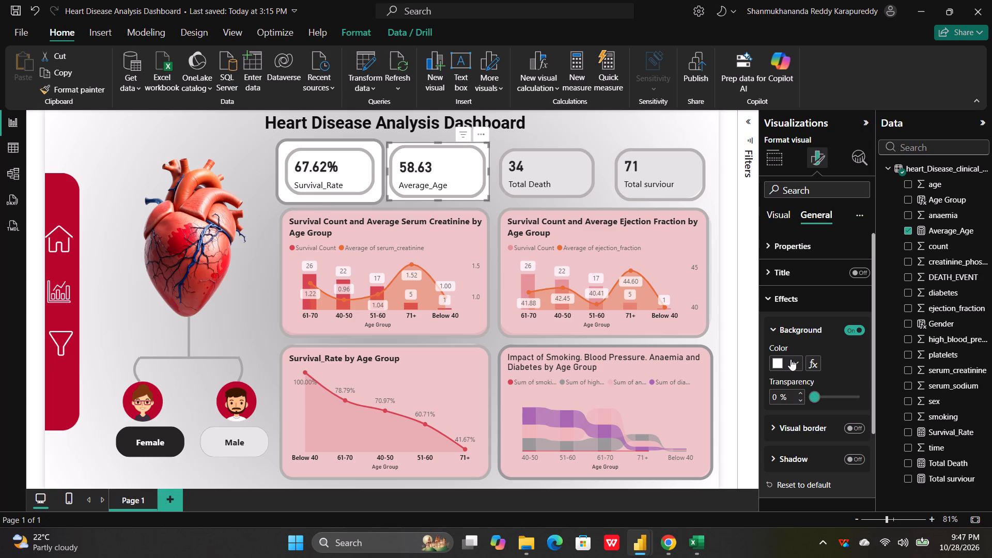
# Turn on the Average_Age card's visual border, colour it Black, 60% lighter, and set its width to 6 px.
pyautogui.scroll(-1, 831, 413)
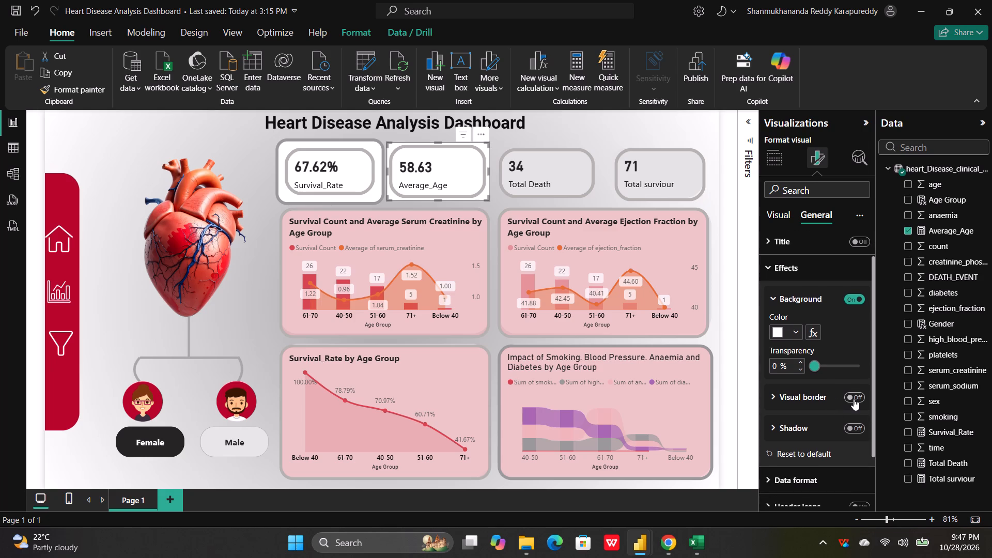
pyautogui.click(854, 399)
pyautogui.click(770, 396)
pyautogui.scroll(-1, 818, 414)
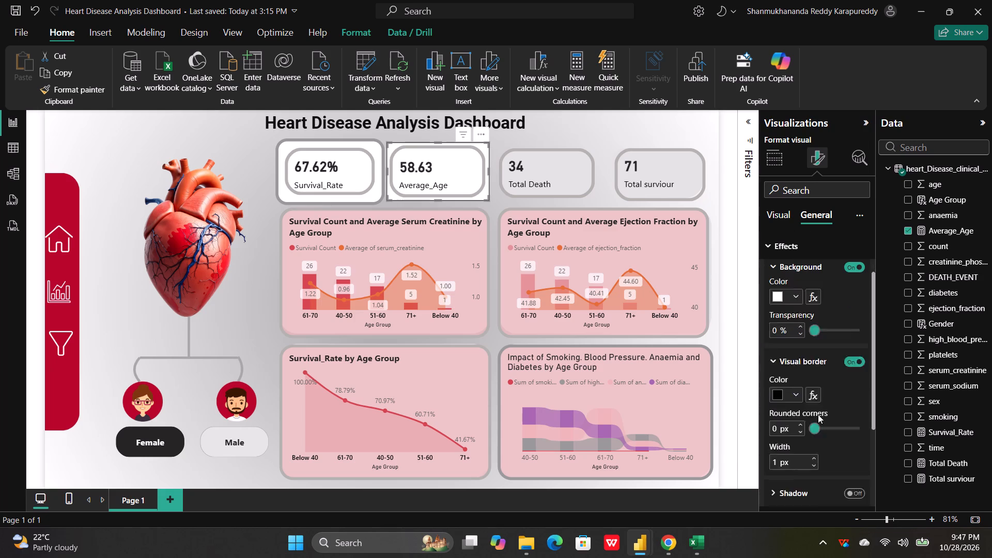
pyautogui.scroll(-1, 818, 414)
pyautogui.click(792, 355)
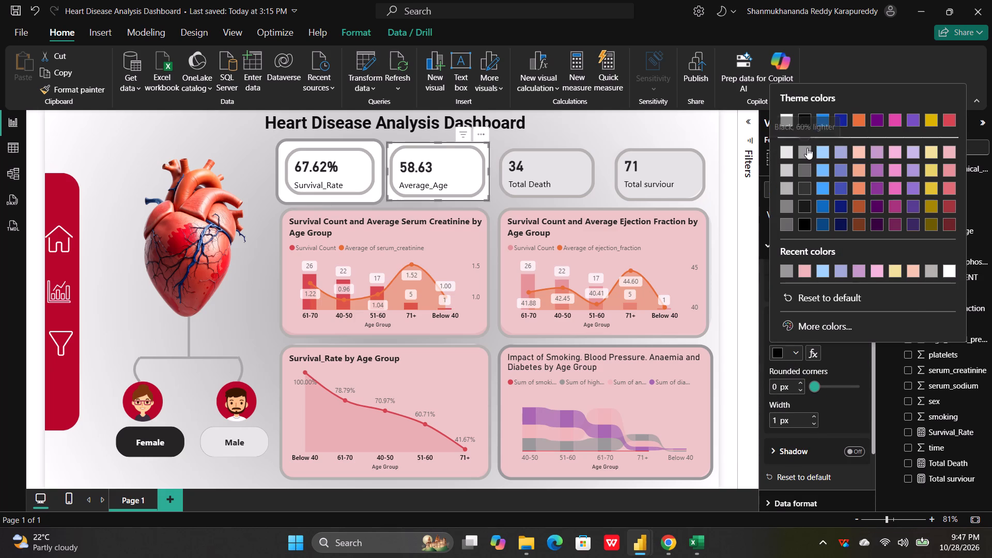
pyautogui.click(807, 148)
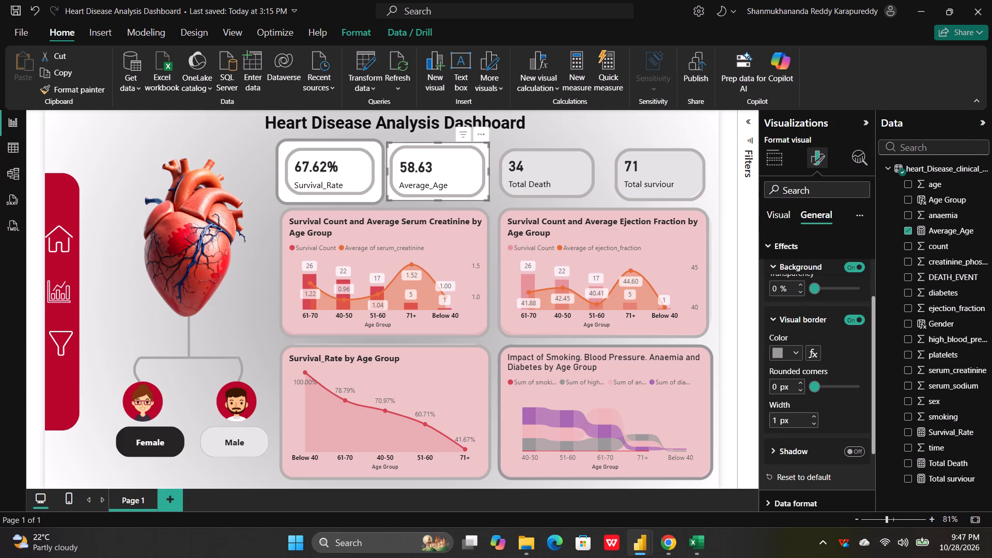
pyautogui.click(776, 421)
pyautogui.press('BackSpace')
pyautogui.press('6')
# Set the rounded corners of the Average_Age card's visual border to 22 px, matching the Survival_Rate card.
pyautogui.click(373, 146)
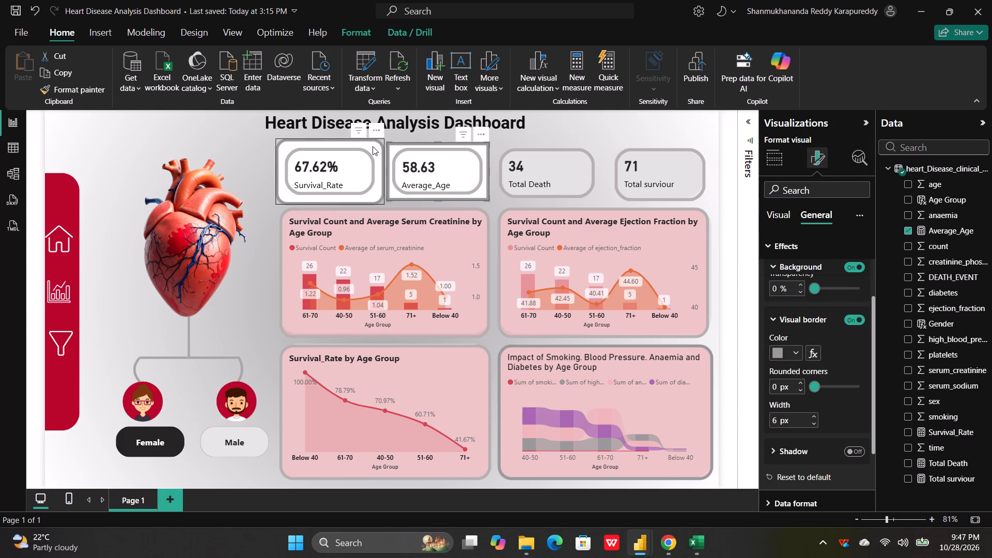
pyautogui.click(420, 173)
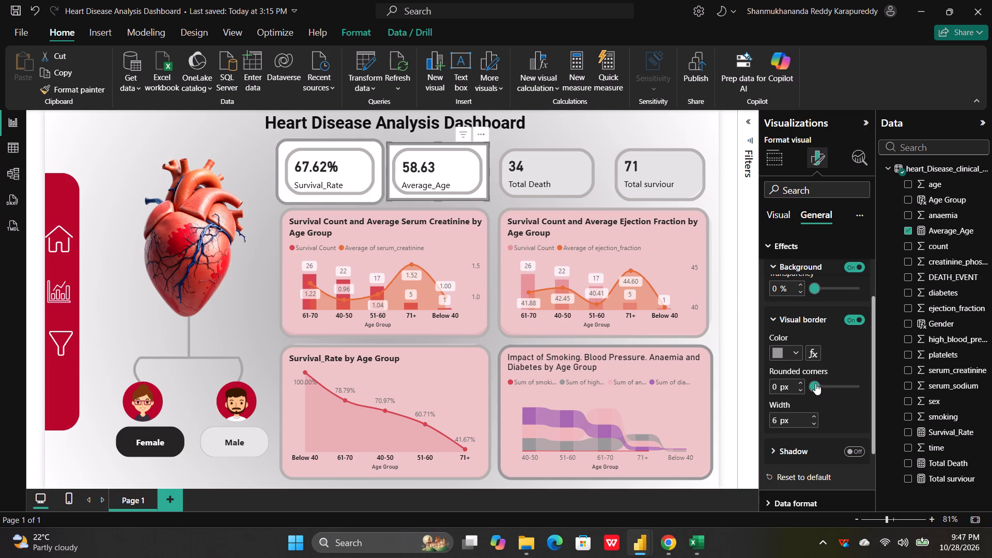
pyautogui.moveTo(816, 385); pyautogui.dragTo(842, 386)
pyautogui.moveTo(842, 386); pyautogui.dragTo(842, 386)
pyautogui.click(780, 385)
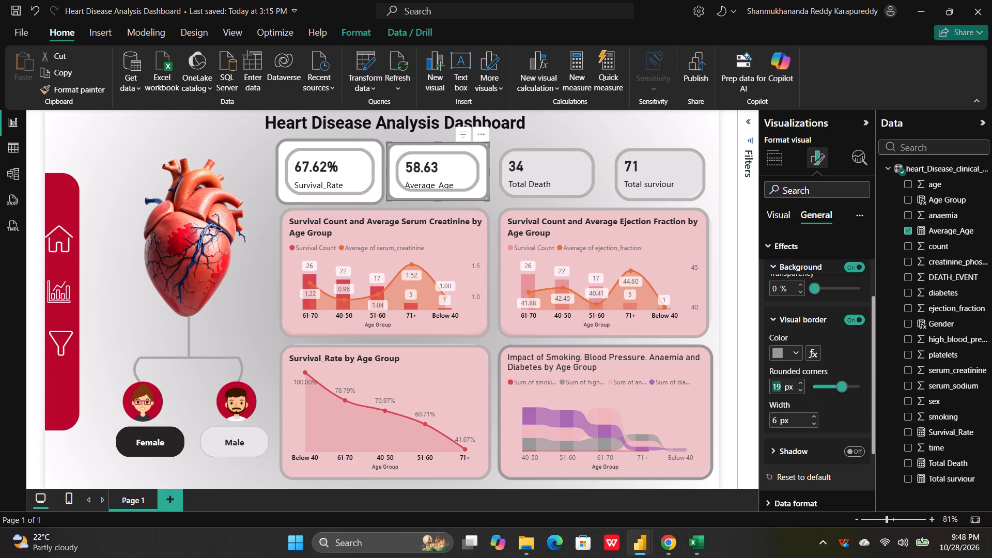
pyautogui.press('BackSpace')
pyautogui.write('22')
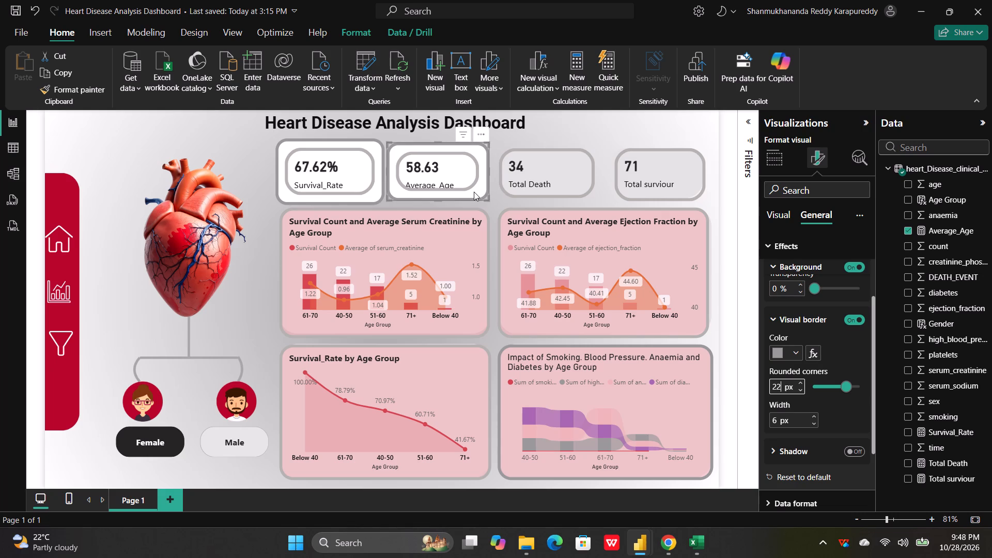
pyautogui.click(442, 168)
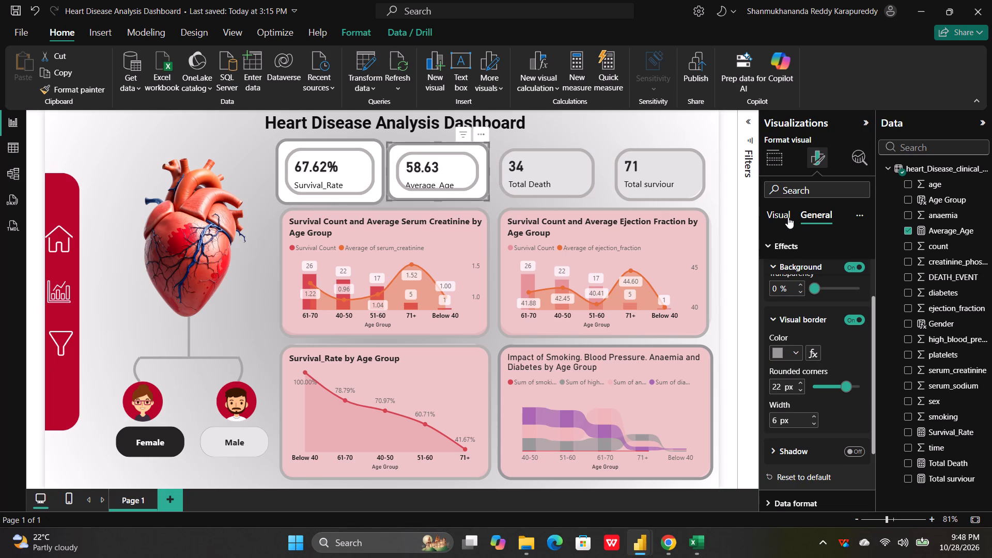
# Adjust the corner radius of the Average_Age card's inner rounded rectangle shape to about 42 px.
pyautogui.click(781, 218)
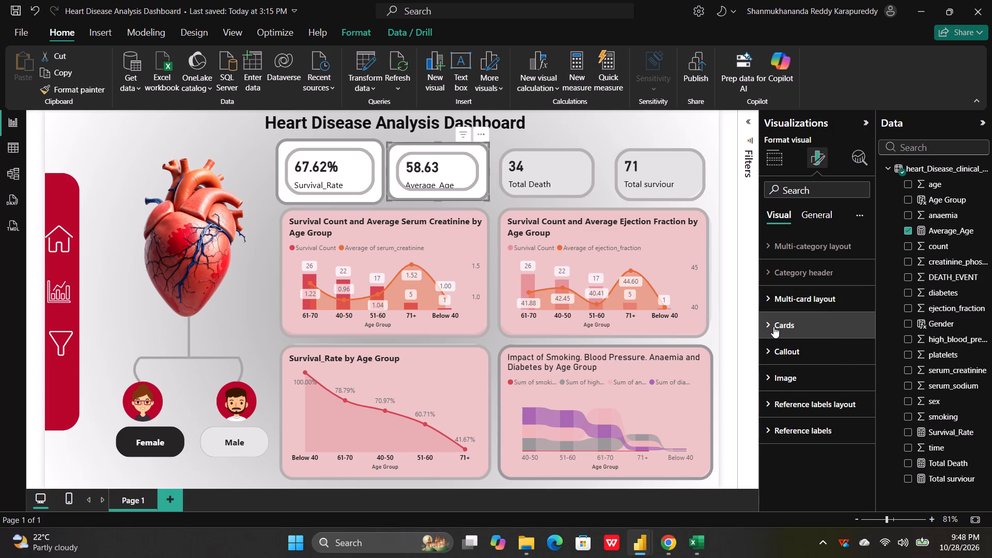
pyautogui.click(772, 327)
pyautogui.scroll(-1, 812, 386)
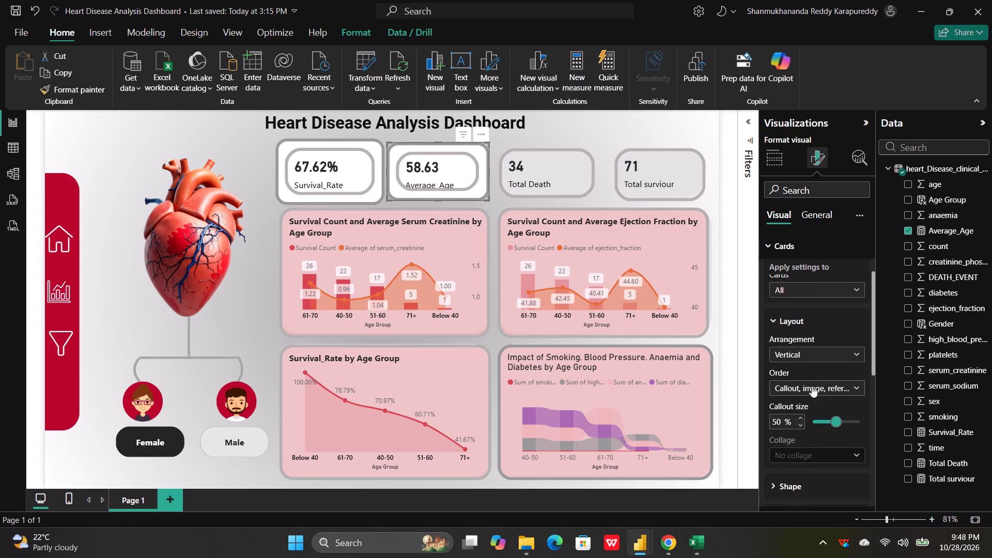
pyautogui.scroll(-2, 812, 386)
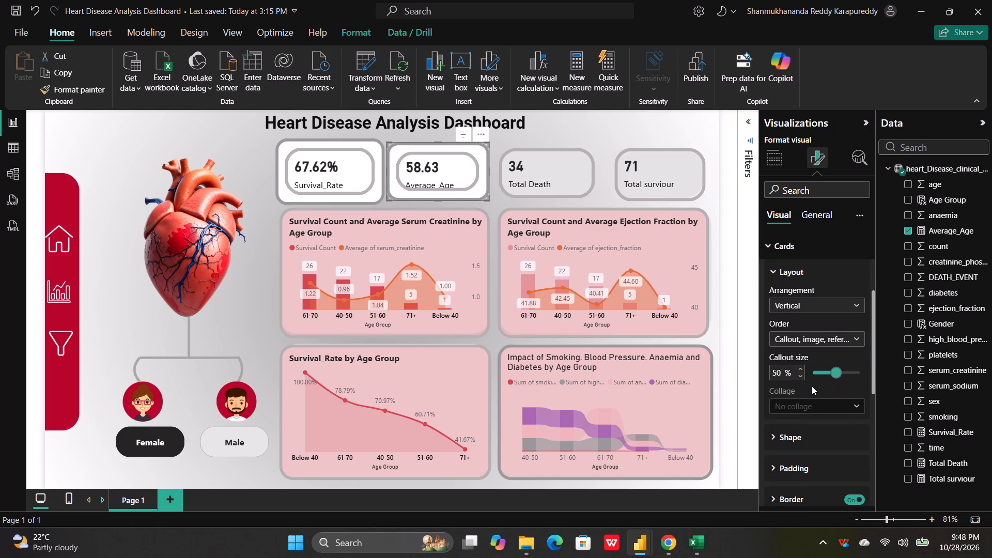
pyautogui.scroll(-2, 812, 386)
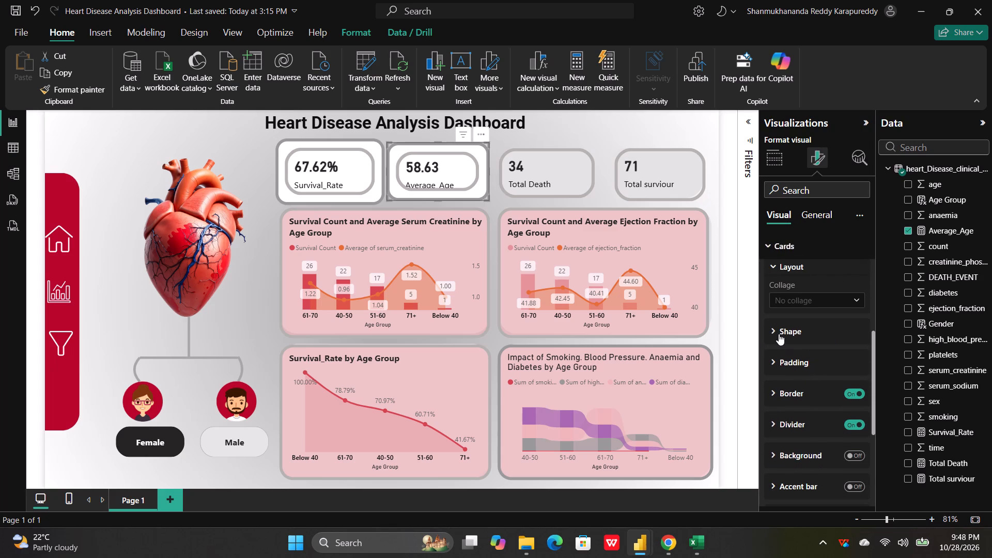
pyautogui.click(779, 334)
pyautogui.scroll(-1, 779, 334)
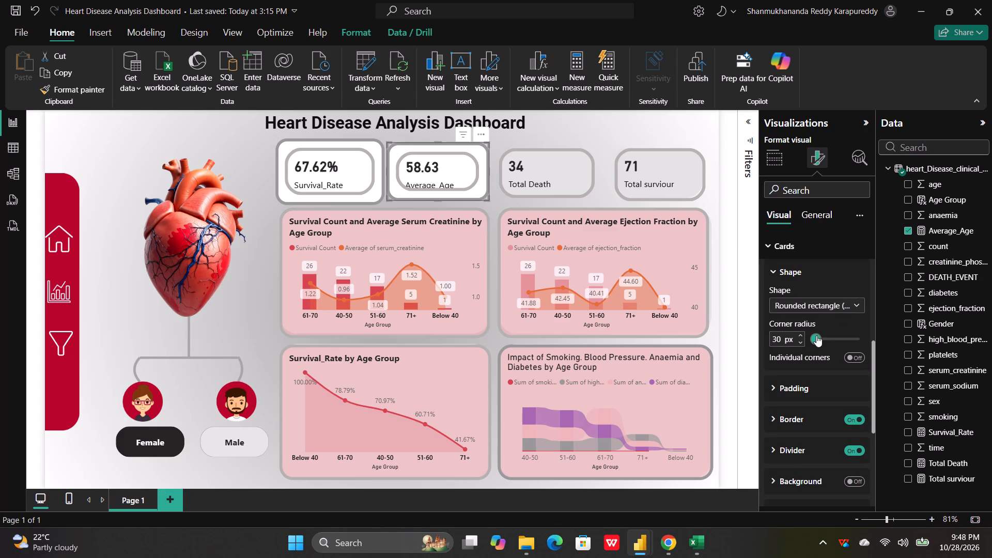
pyautogui.moveTo(816, 335); pyautogui.dragTo(829, 335)
pyautogui.moveTo(829, 335); pyautogui.dragTo(823, 335)
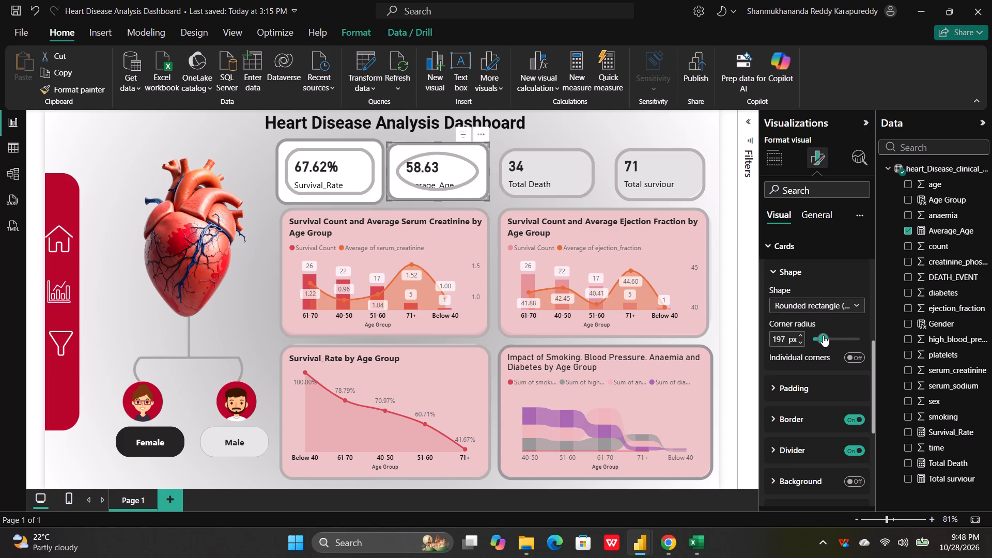
pyautogui.moveTo(823, 335); pyautogui.dragTo(822, 335)
pyautogui.moveTo(822, 335); pyautogui.dragTo(816, 335)
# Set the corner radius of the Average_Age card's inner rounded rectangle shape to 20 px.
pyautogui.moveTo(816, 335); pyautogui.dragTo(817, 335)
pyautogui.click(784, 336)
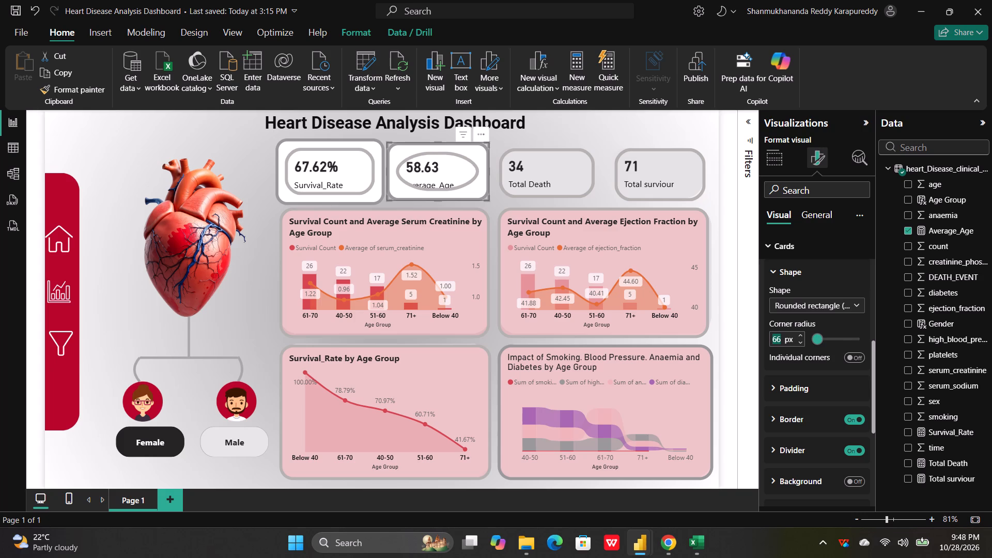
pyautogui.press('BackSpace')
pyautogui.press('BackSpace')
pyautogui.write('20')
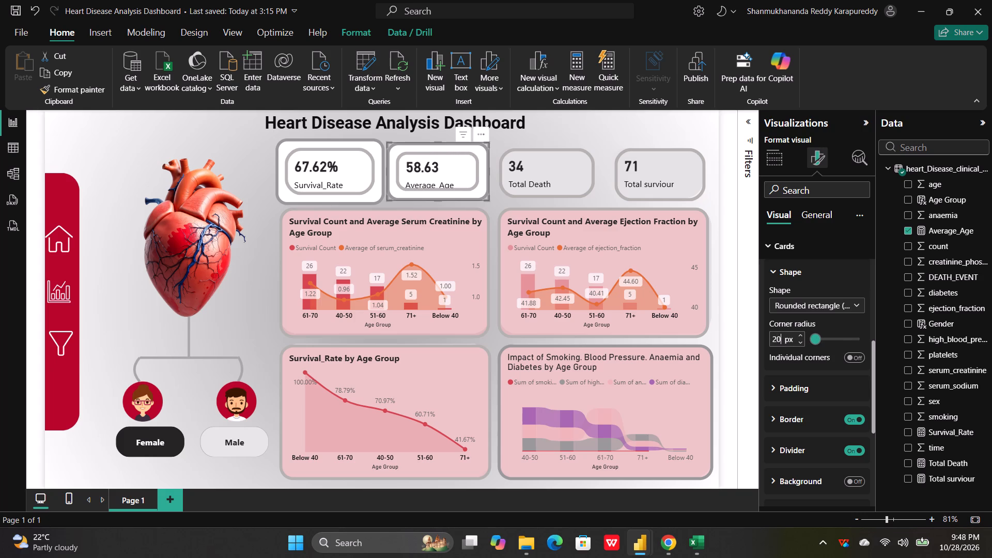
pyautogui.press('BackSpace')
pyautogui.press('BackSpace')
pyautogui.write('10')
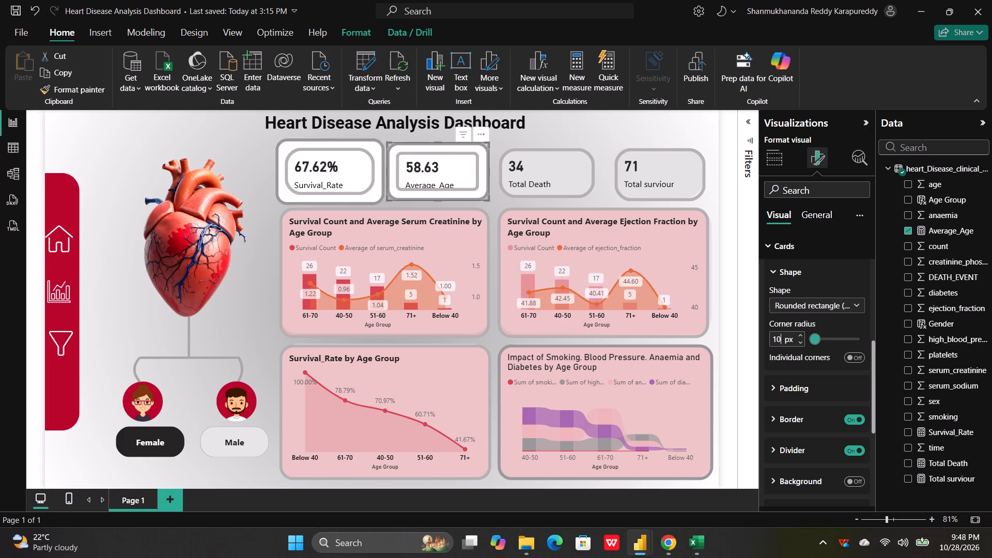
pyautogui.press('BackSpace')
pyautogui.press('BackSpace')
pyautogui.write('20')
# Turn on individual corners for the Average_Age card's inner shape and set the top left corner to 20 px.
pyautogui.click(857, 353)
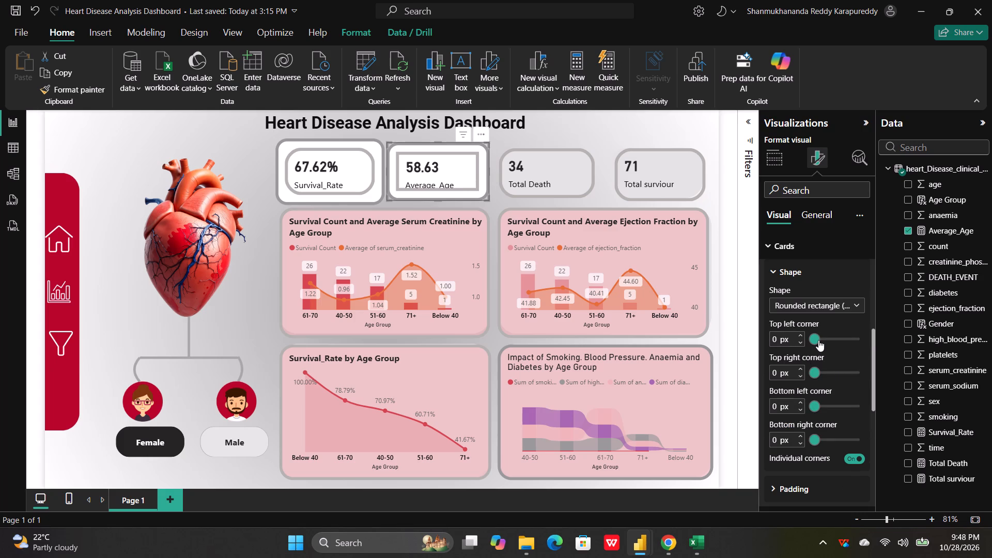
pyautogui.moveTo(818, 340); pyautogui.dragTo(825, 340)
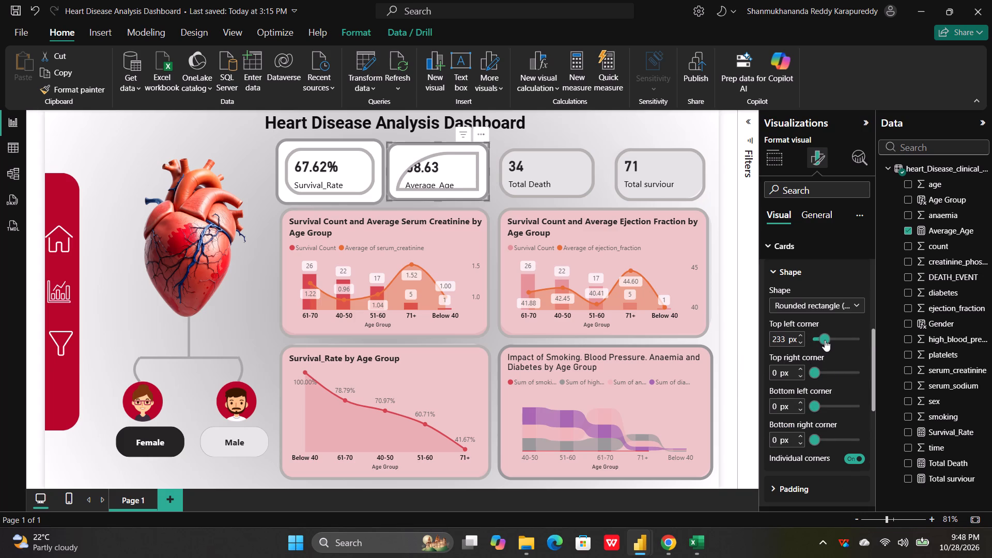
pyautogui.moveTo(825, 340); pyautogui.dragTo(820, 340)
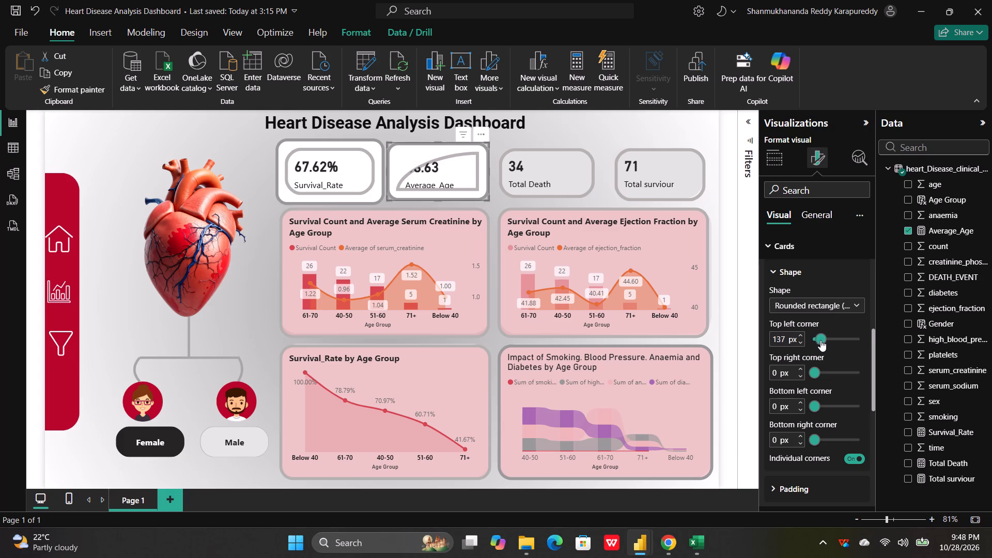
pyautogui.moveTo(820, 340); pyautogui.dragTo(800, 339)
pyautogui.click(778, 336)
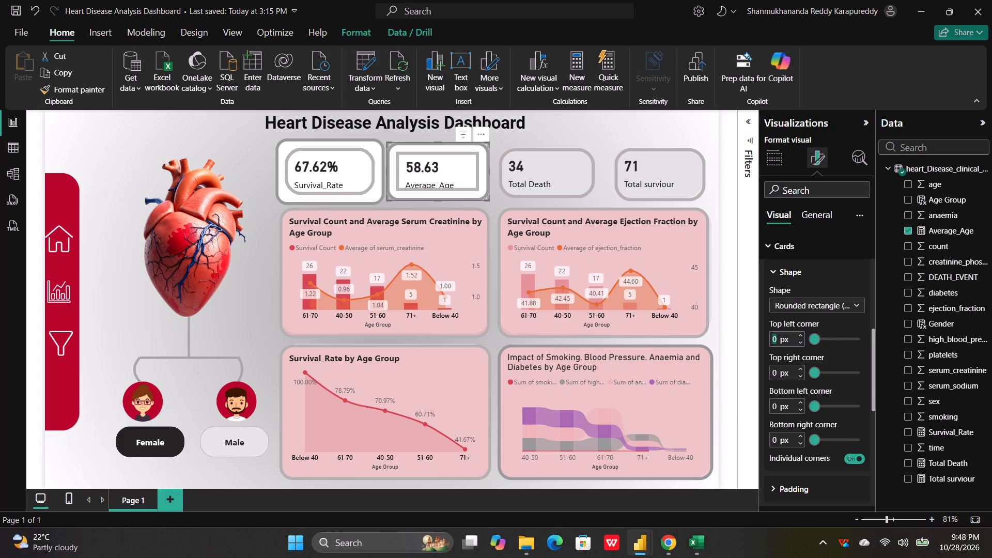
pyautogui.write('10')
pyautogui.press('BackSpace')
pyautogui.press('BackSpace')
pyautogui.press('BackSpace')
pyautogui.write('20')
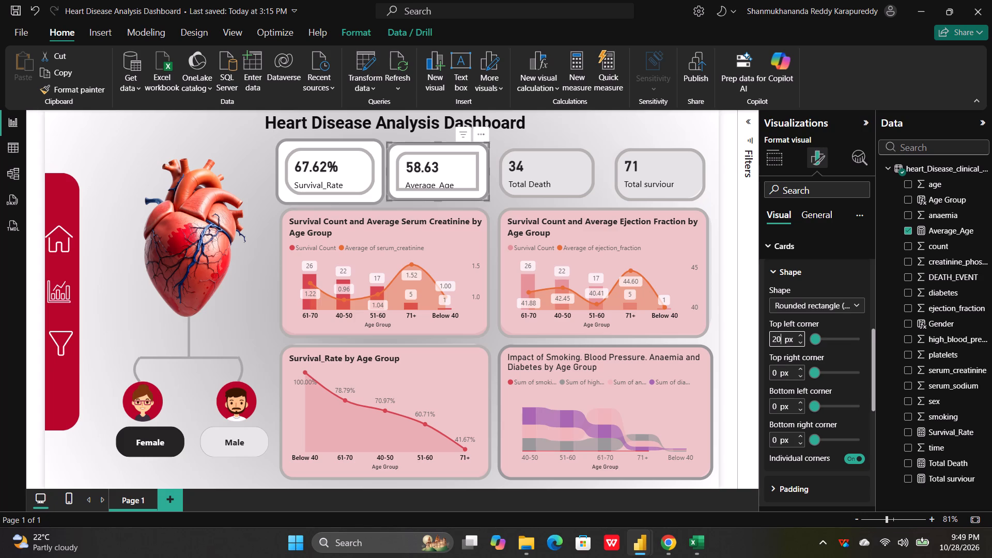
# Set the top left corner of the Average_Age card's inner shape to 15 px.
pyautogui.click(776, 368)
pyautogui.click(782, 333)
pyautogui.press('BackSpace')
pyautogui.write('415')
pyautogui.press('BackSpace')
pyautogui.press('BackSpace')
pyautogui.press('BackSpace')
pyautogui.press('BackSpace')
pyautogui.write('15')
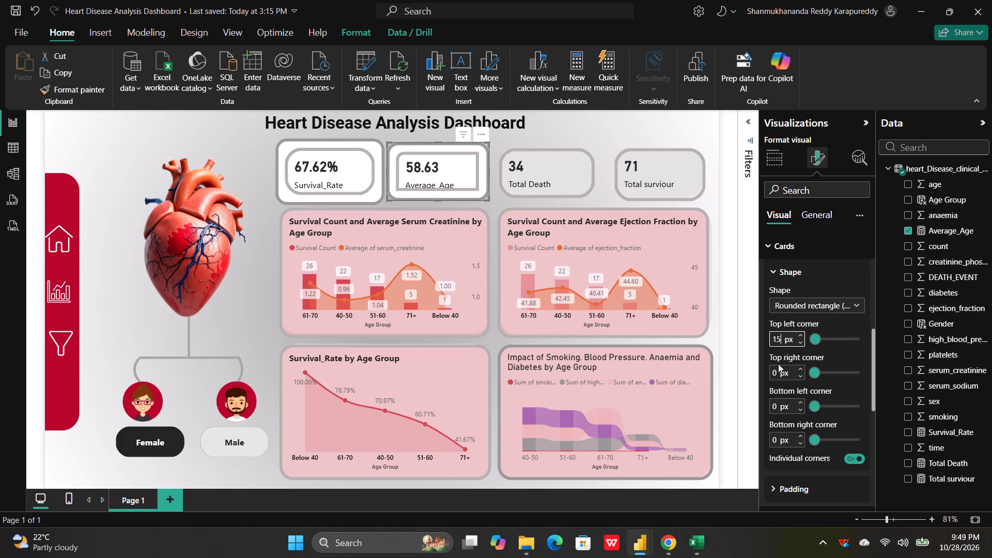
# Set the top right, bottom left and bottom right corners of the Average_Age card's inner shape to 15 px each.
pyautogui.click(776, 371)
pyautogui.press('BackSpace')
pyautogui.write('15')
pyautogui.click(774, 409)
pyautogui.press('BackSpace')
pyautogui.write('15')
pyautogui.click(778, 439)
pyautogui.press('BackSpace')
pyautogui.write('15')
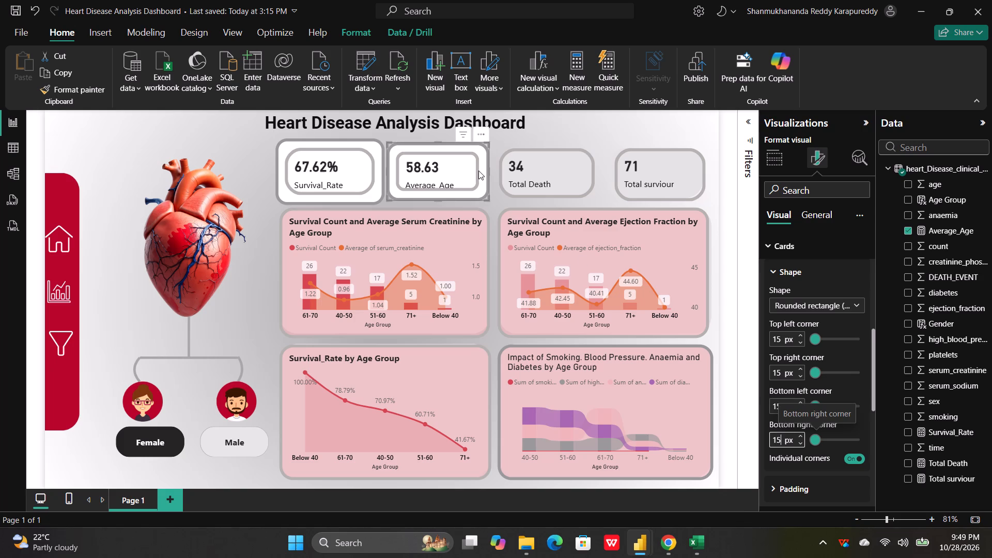
# Change the Average_Age card's inner shape to Rectangle.
pyautogui.click(444, 173)
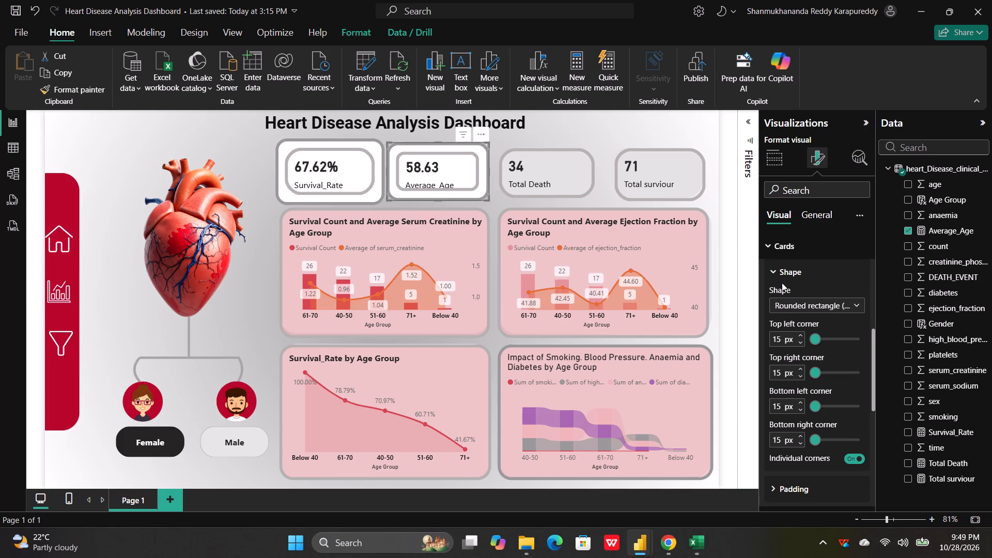
pyautogui.click(852, 305)
pyautogui.click(814, 339)
pyautogui.click(858, 313)
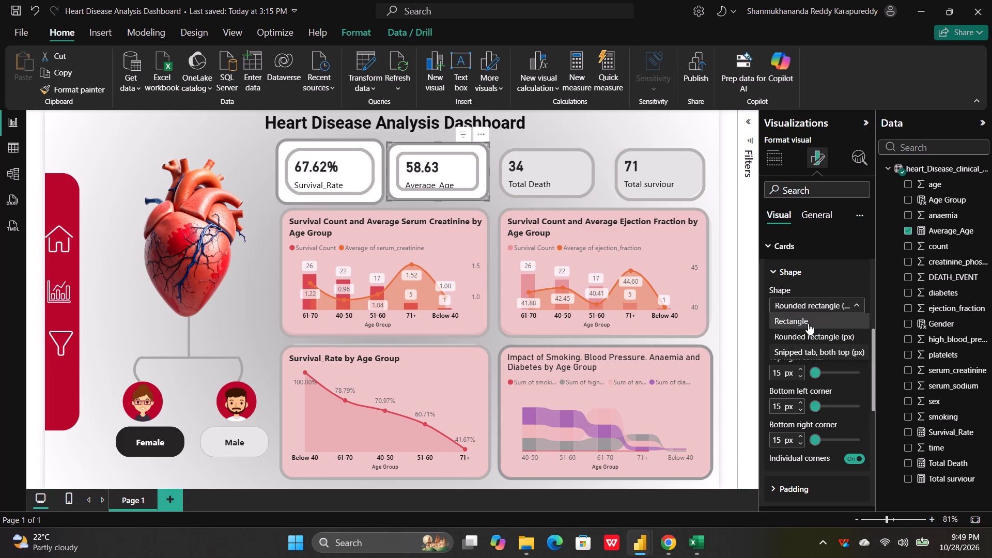
pyautogui.click(808, 323)
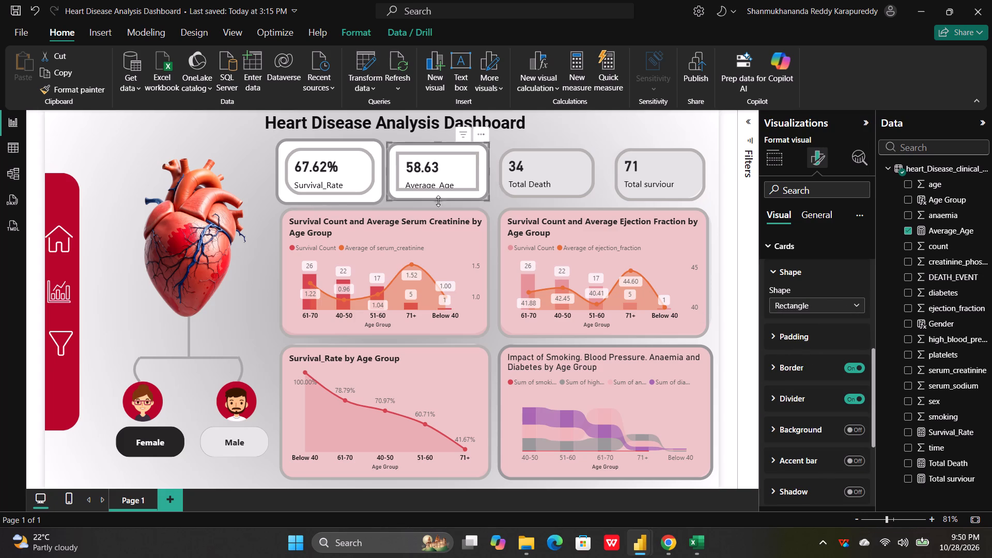
# Make the Average_Age card slightly taller and move it up in line with the Survival_Rate card.
pyautogui.moveTo(438, 200); pyautogui.dragTo(438, 208)
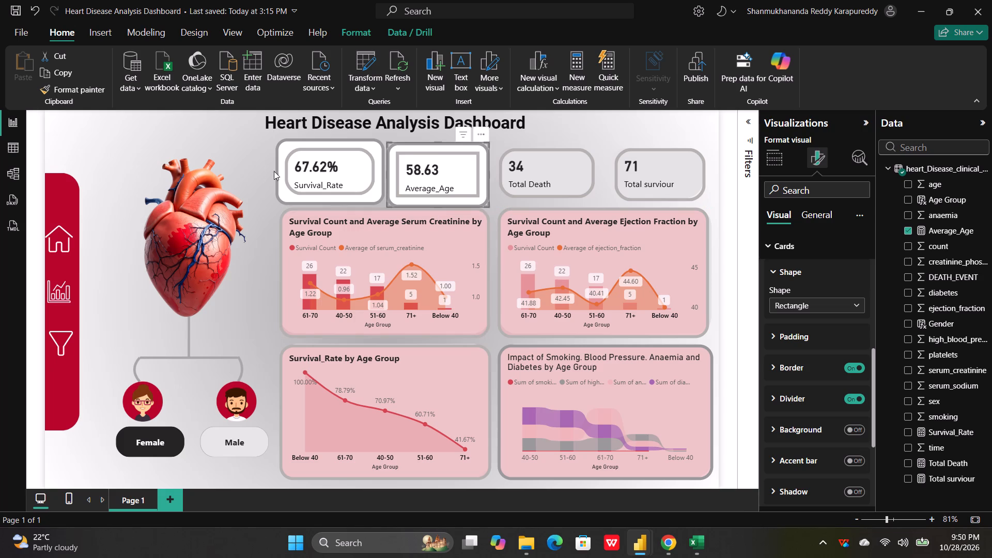
pyautogui.click(236, 171)
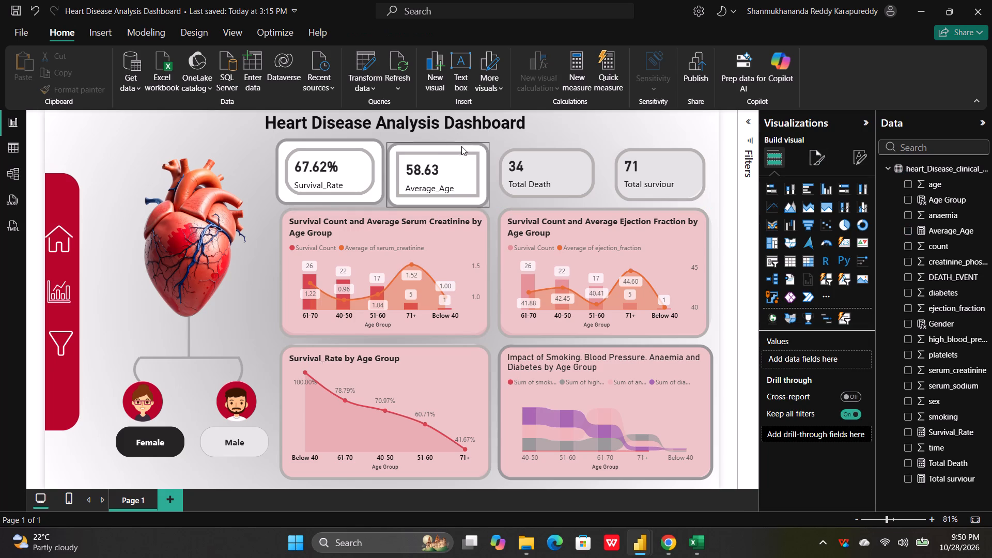
pyautogui.click(455, 152)
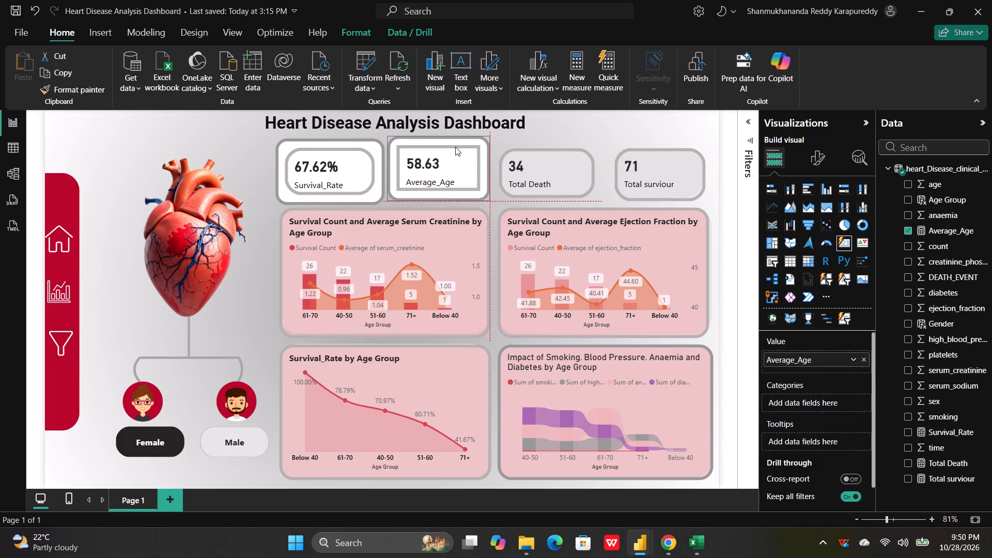
pyautogui.click(242, 156)
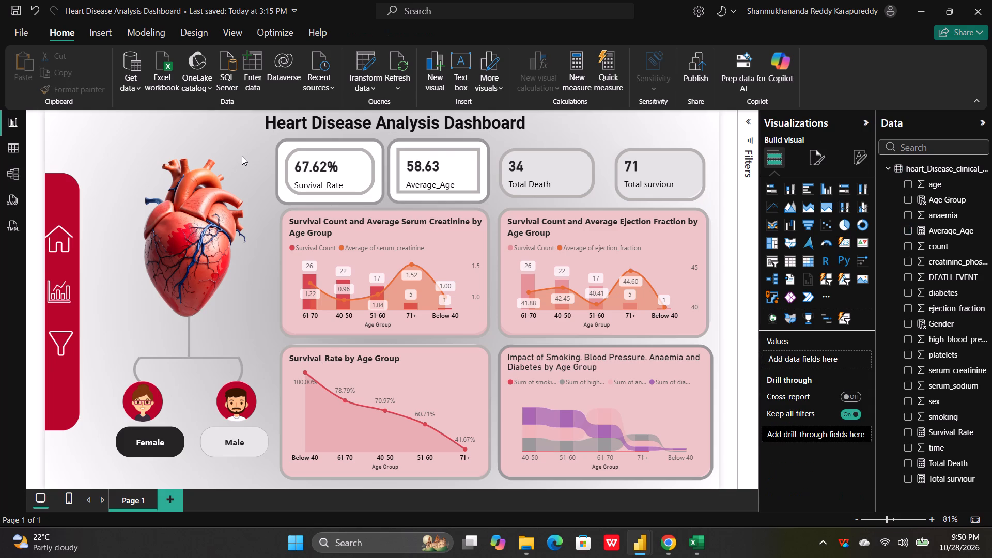
pyautogui.click(455, 168)
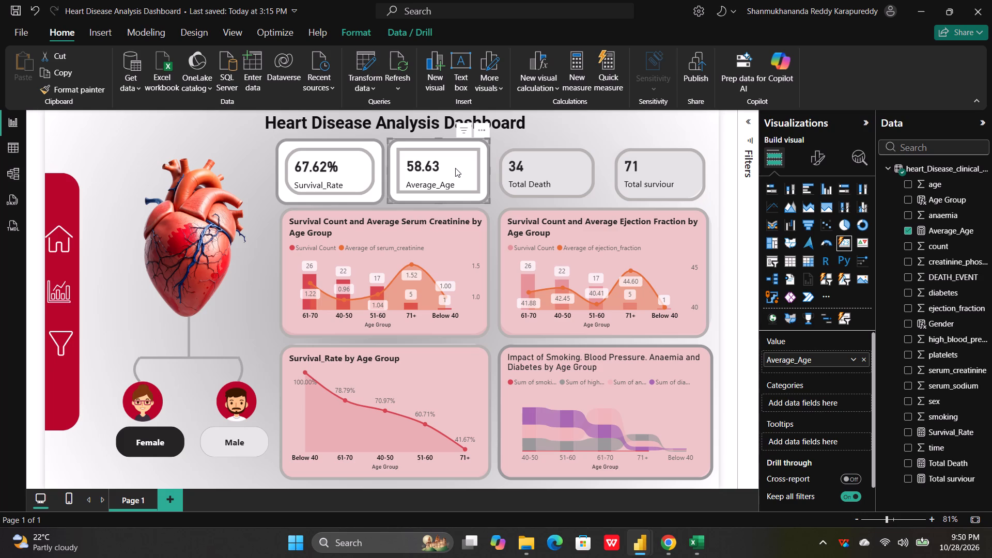
pyautogui.click(250, 167)
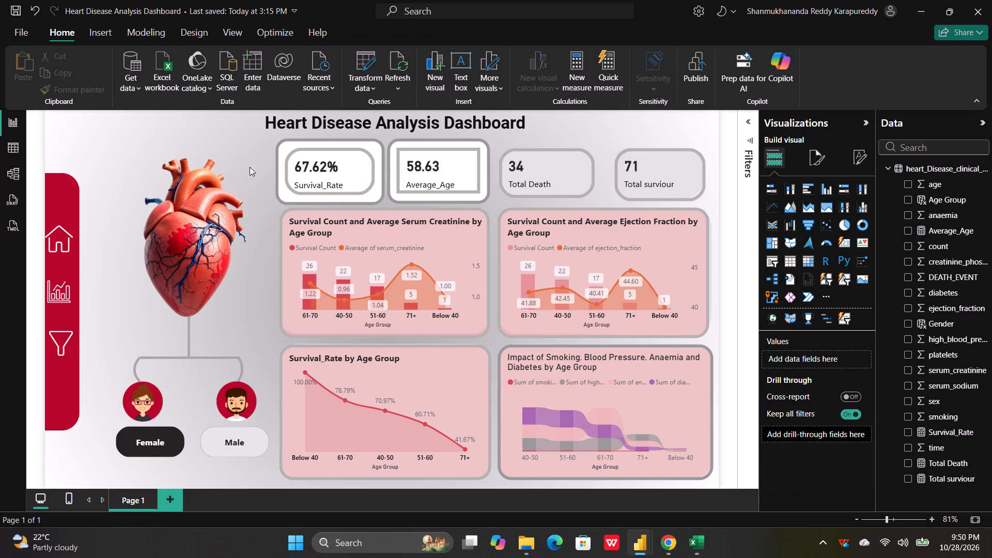